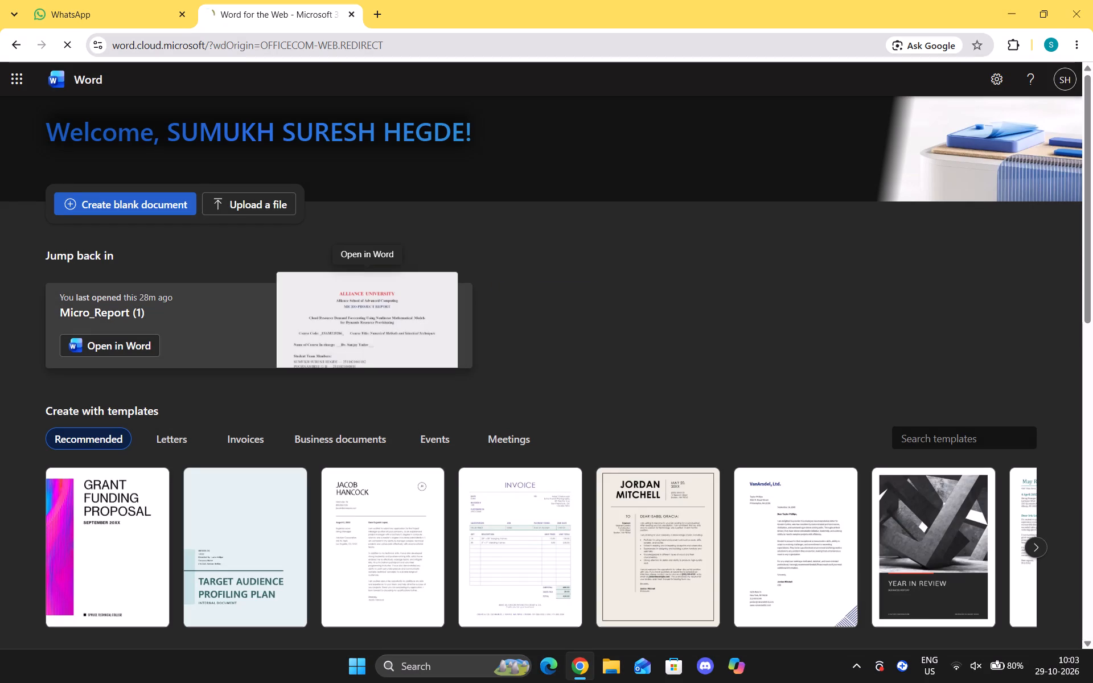
# Open the recently used Micro_Report (1) document from the Word start page.
pyautogui.click(357, 315)
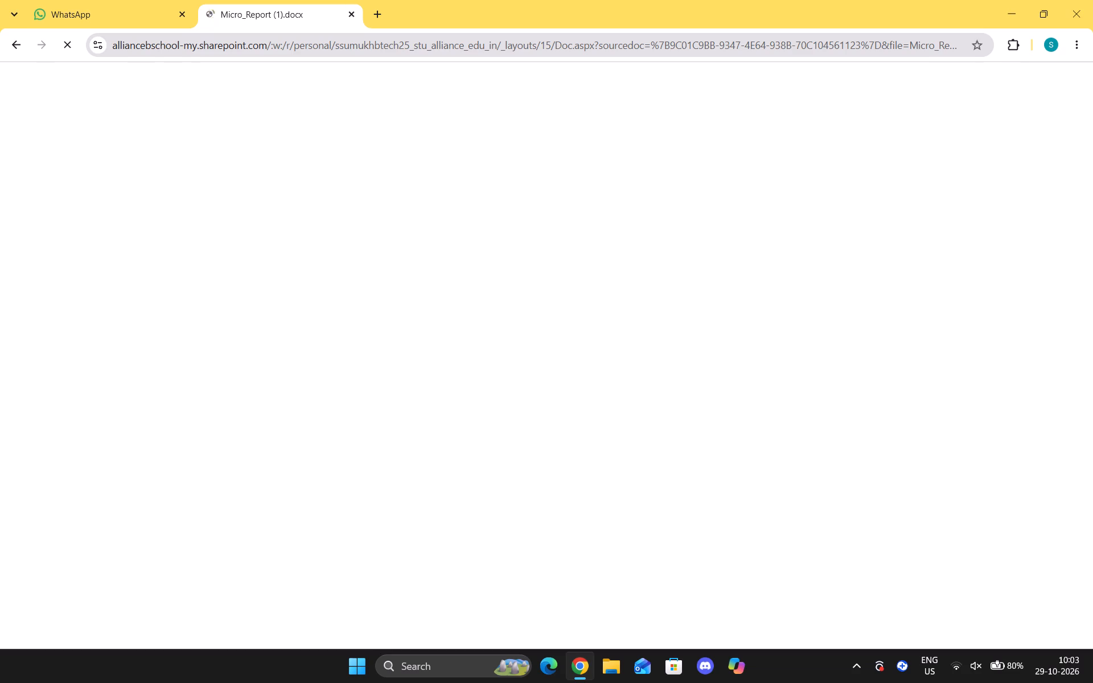
# Open the MATLAB shortcut in a new browser tab.
pyautogui.click(381, 10)
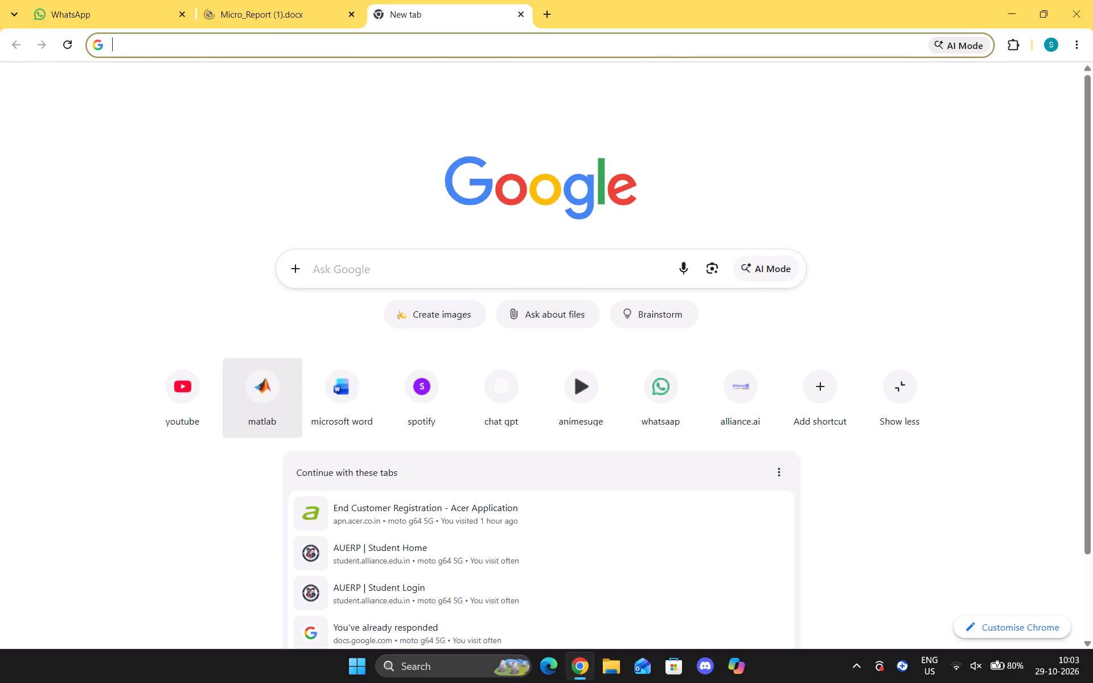
pyautogui.click(231, 388)
# Return to the Micro_Report (1) document and review its first page, from the title block through the Course Outcomes section.
pyautogui.click(284, 16)
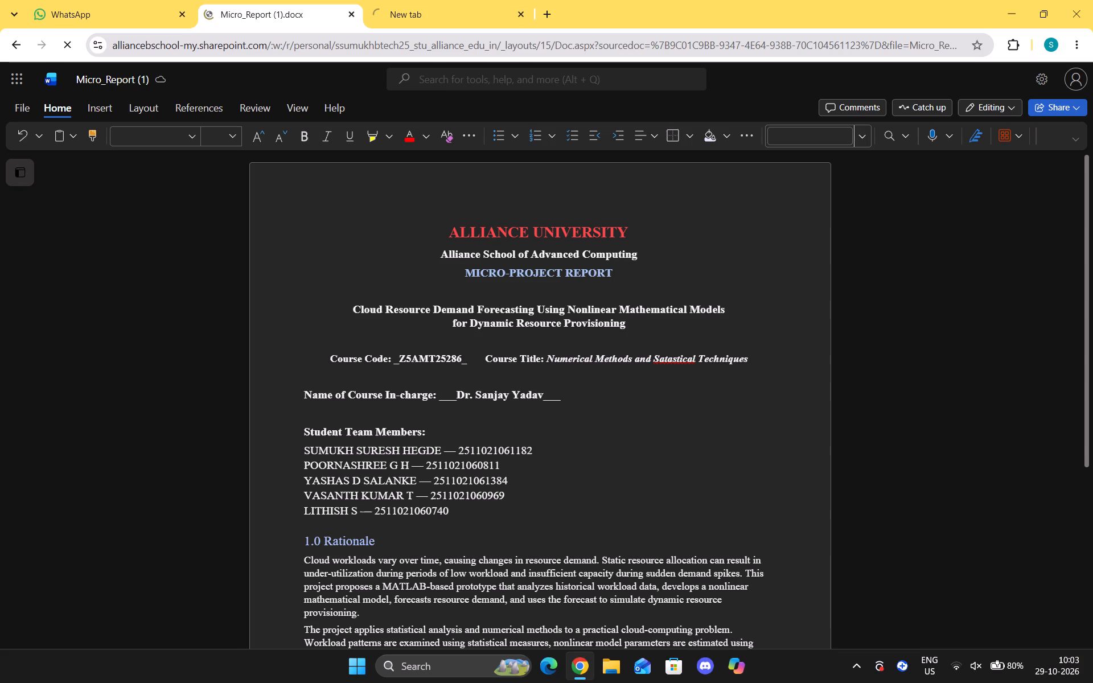
pyautogui.scroll(-4, 470, 315)
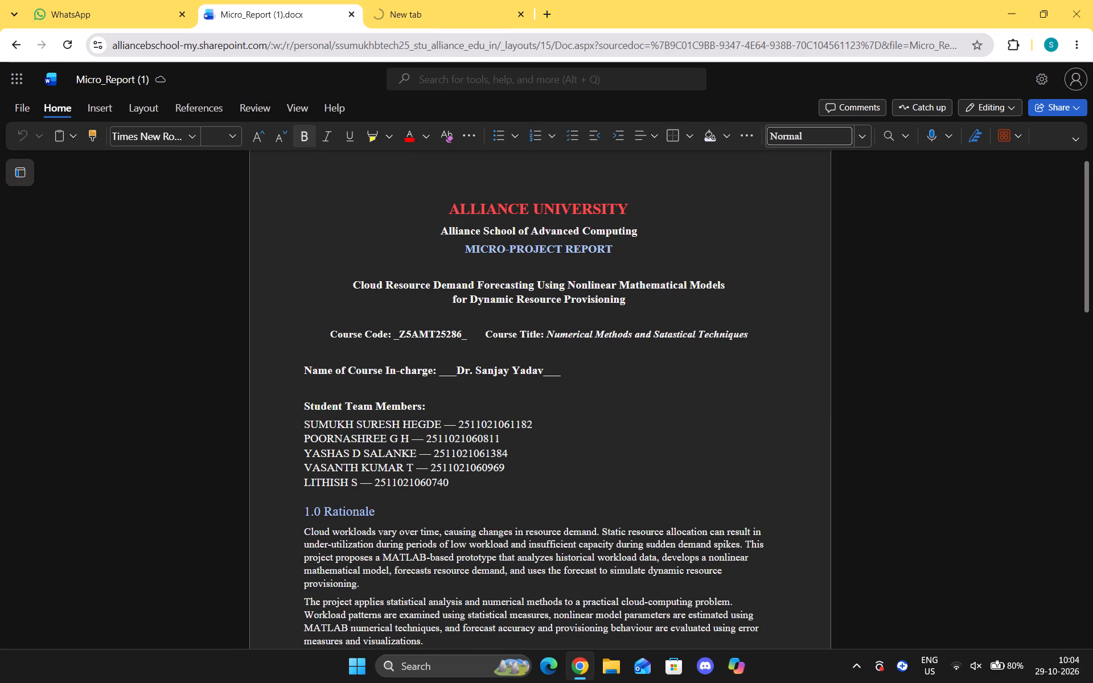
pyautogui.scroll(-4, 409, 369)
pyautogui.scroll(-3, 462, 408)
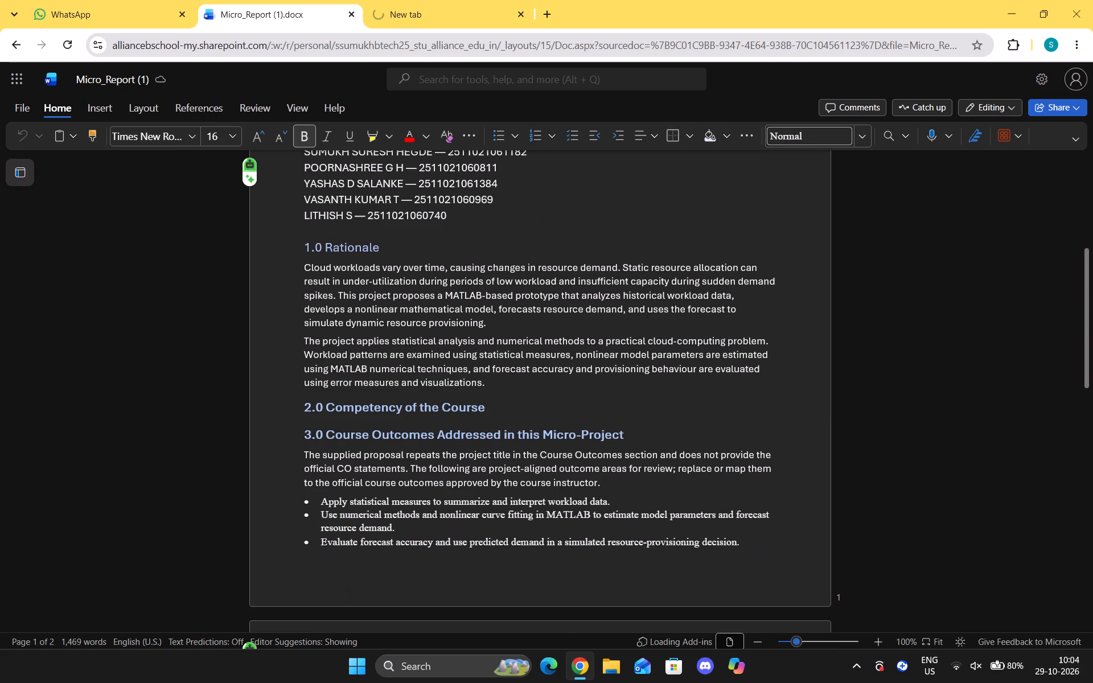
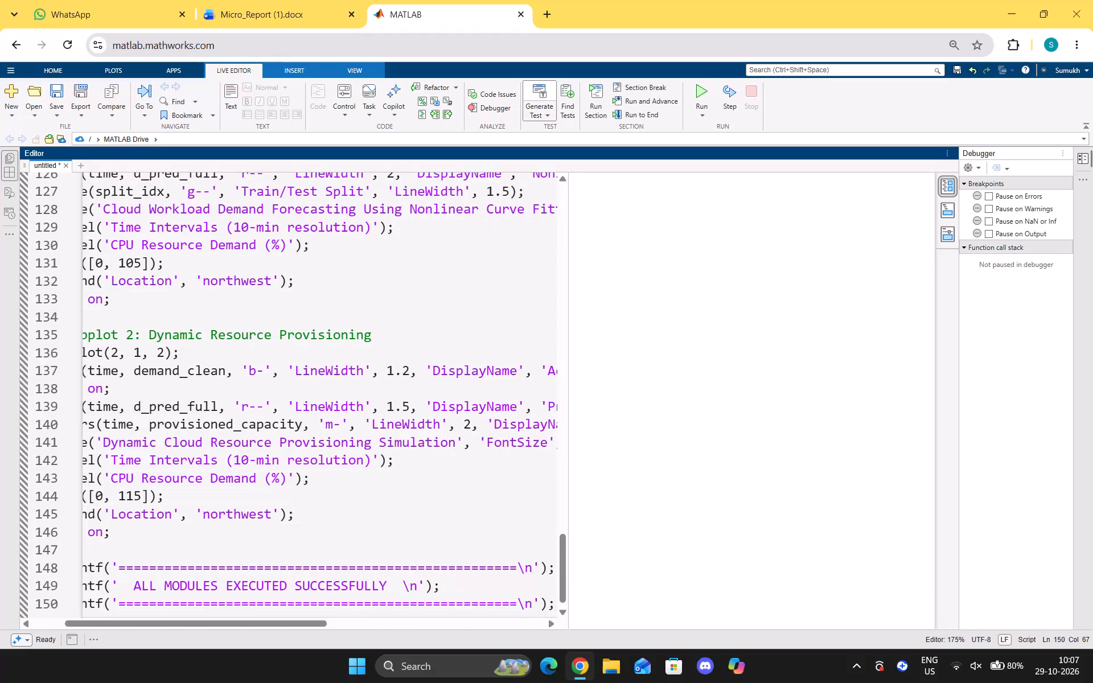
# Run the cloud workload forecasting script and look over the printed module results in its output.
pyautogui.click(697, 88)
pyautogui.scroll(-2, 658, 254)
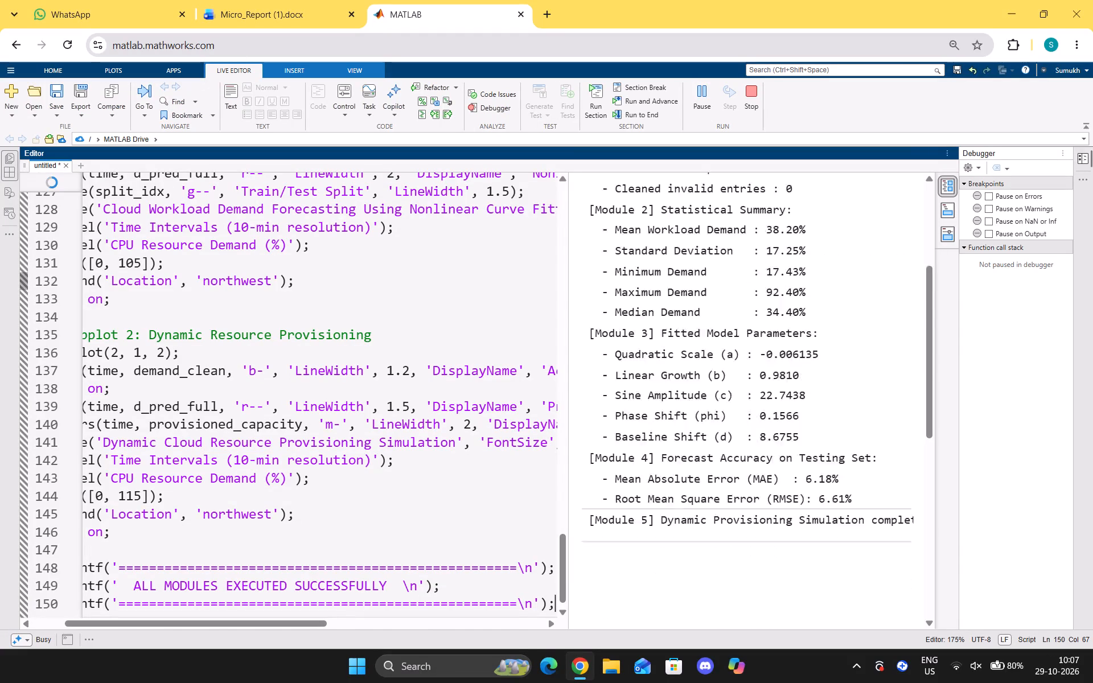
pyautogui.scroll(-3, 658, 254)
pyautogui.scroll(5, 658, 254)
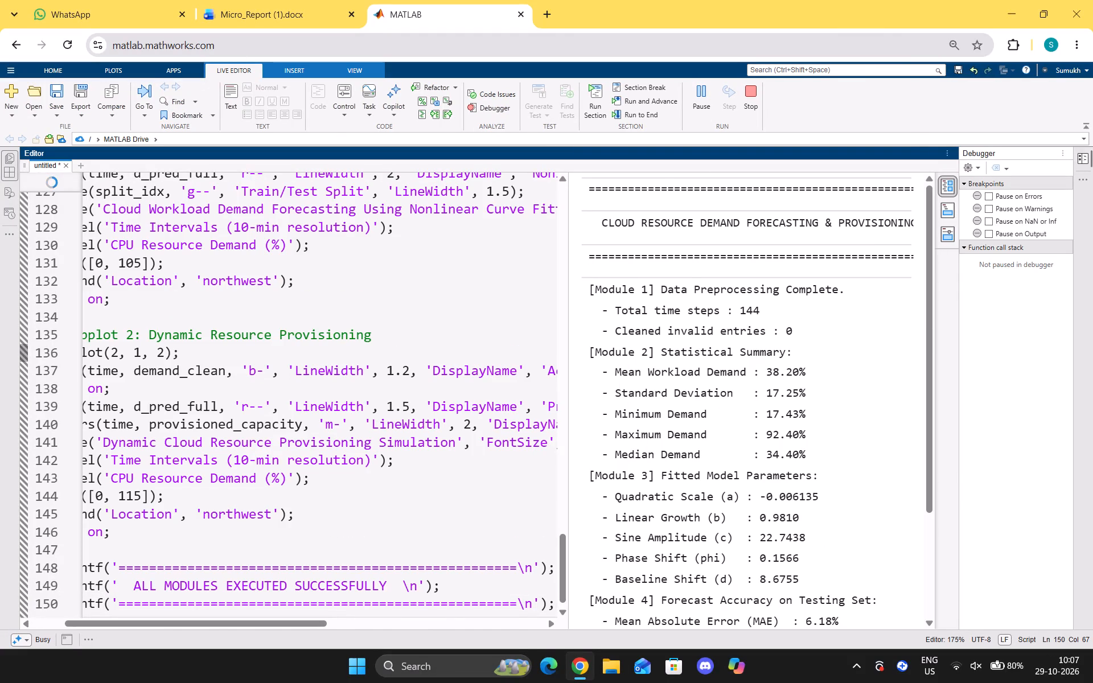
# Hide the script's code so only the output shows, and review the module results and forecasting plots.
pyautogui.keyDown('ctrl'); pyautogui.scroll(-4, 562, 295); pyautogui.keyUp('ctrl')
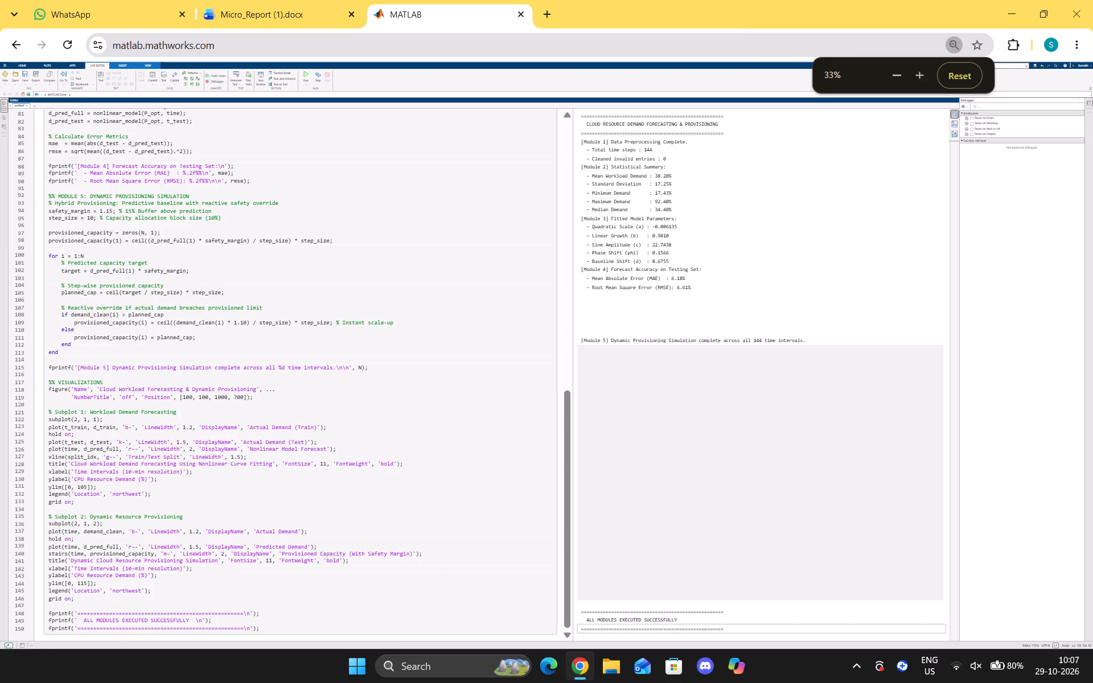
pyautogui.click(955, 135)
pyautogui.scroll(-3, 489, 255)
pyautogui.scroll(2, 489, 255)
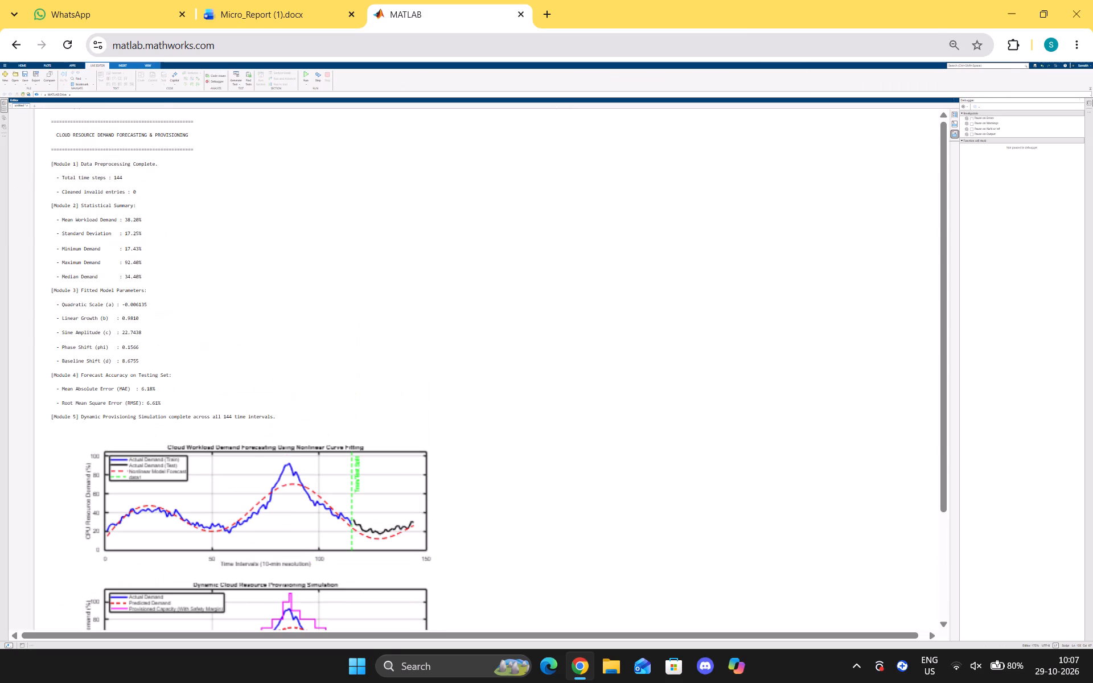
# Switch the MATLAB live script to show its outputs beside the code.
pyautogui.click(958, 115)
# Capture a screenshot area covering the whole MATLAB script together with its text output and both demand plots.
pyautogui.scroll(-2, 735, 208)
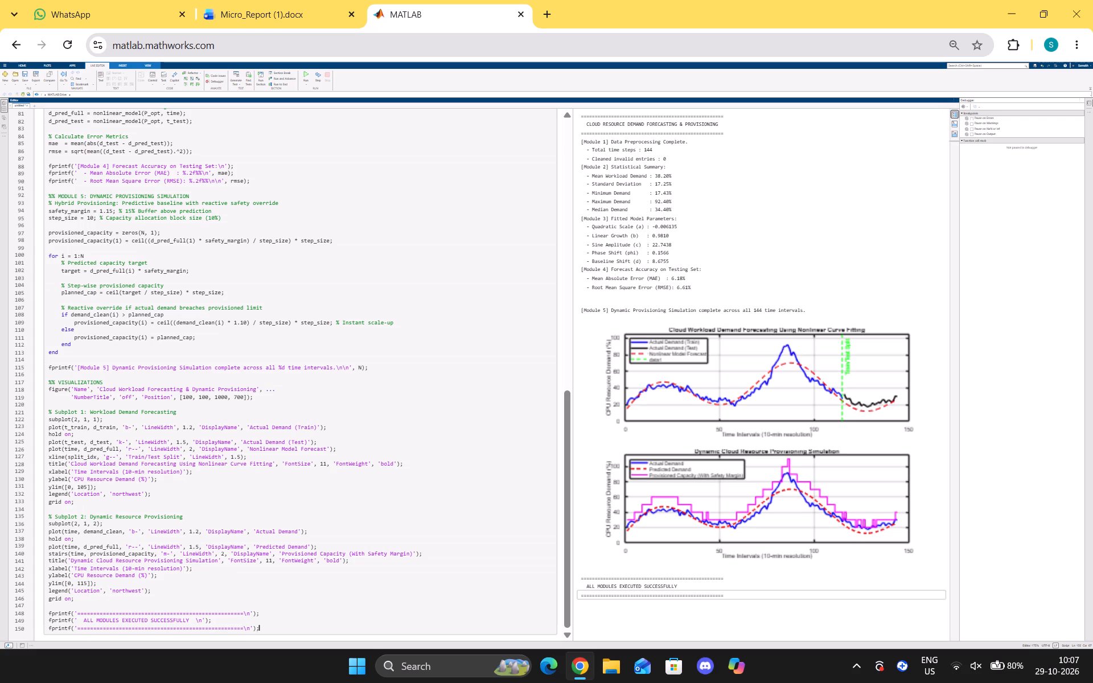
pyautogui.keyDown('ctrl'); pyautogui.scroll(-3, 689, 220); pyautogui.keyUp('ctrl')
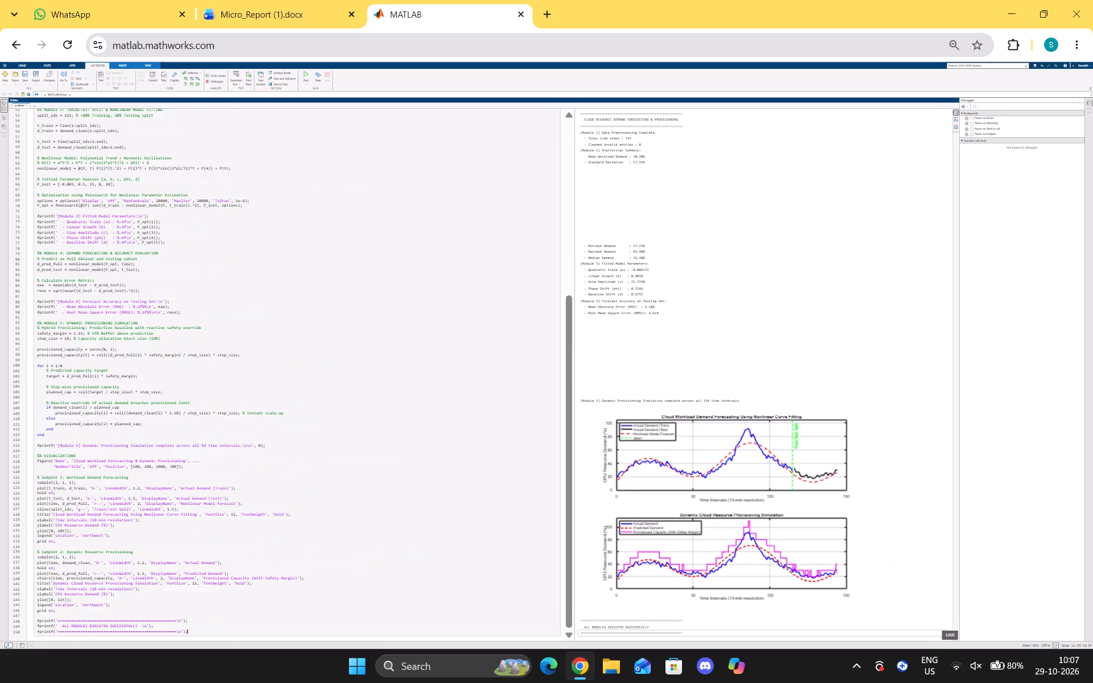
pyautogui.keyDown('ctrl'); pyautogui.scroll(-3, 689, 220); pyautogui.keyUp('ctrl')
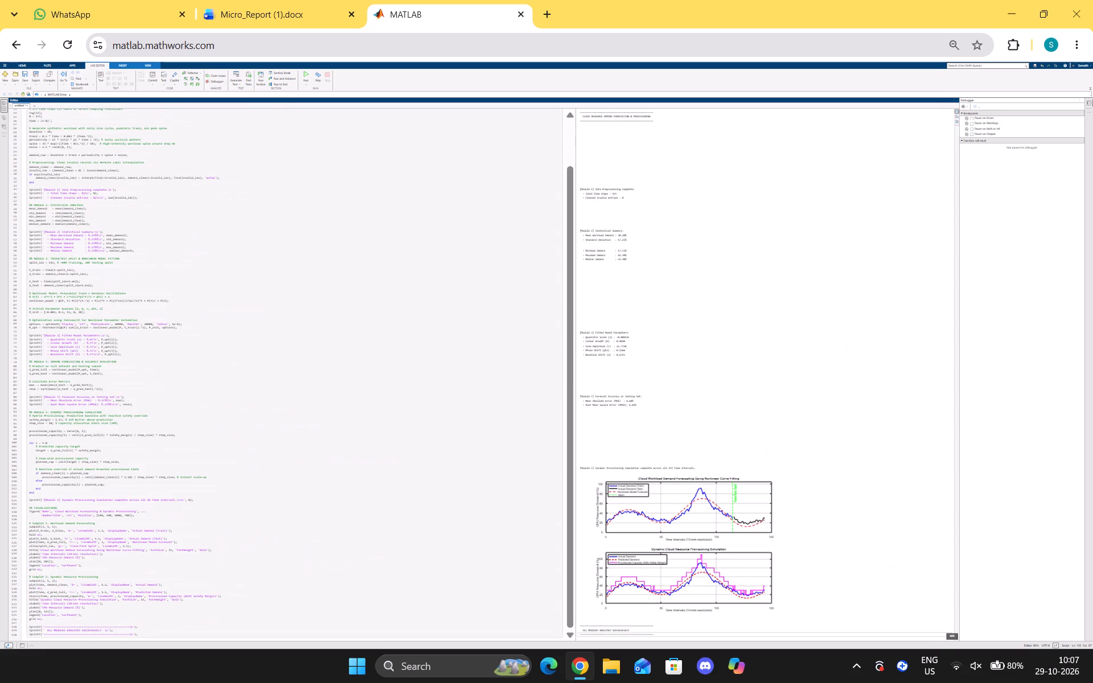
pyautogui.scroll(-2, 689, 220)
pyautogui.keyDown('ctrl'); pyautogui.scroll(-1, 689, 220); pyautogui.keyUp('ctrl')
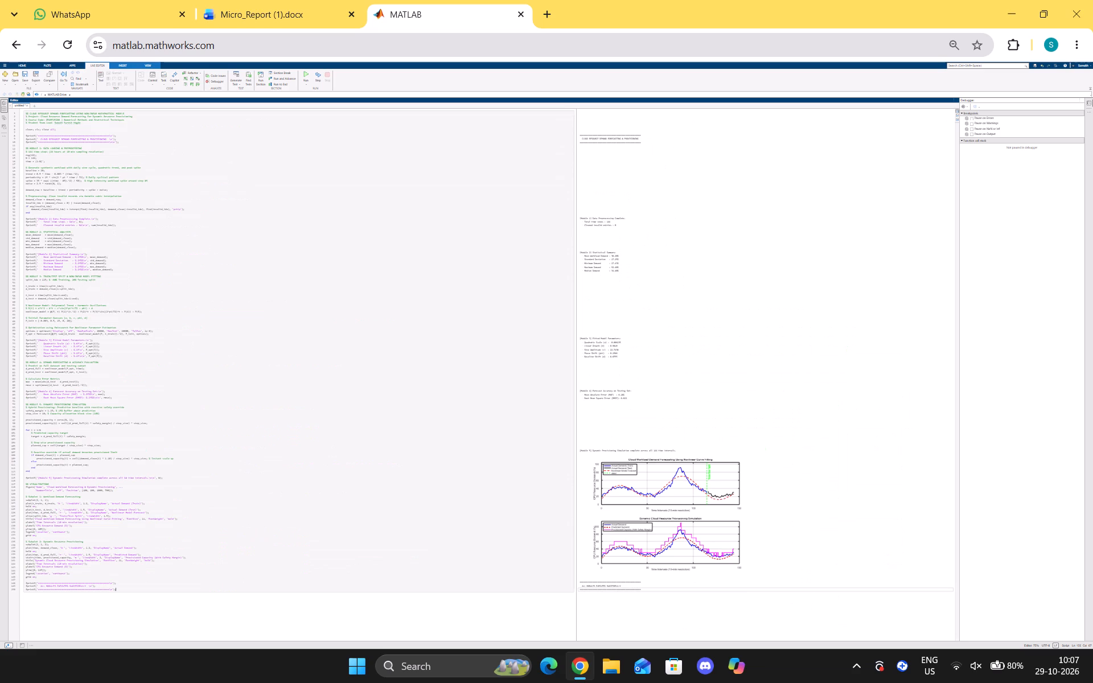
pyautogui.press('Print')
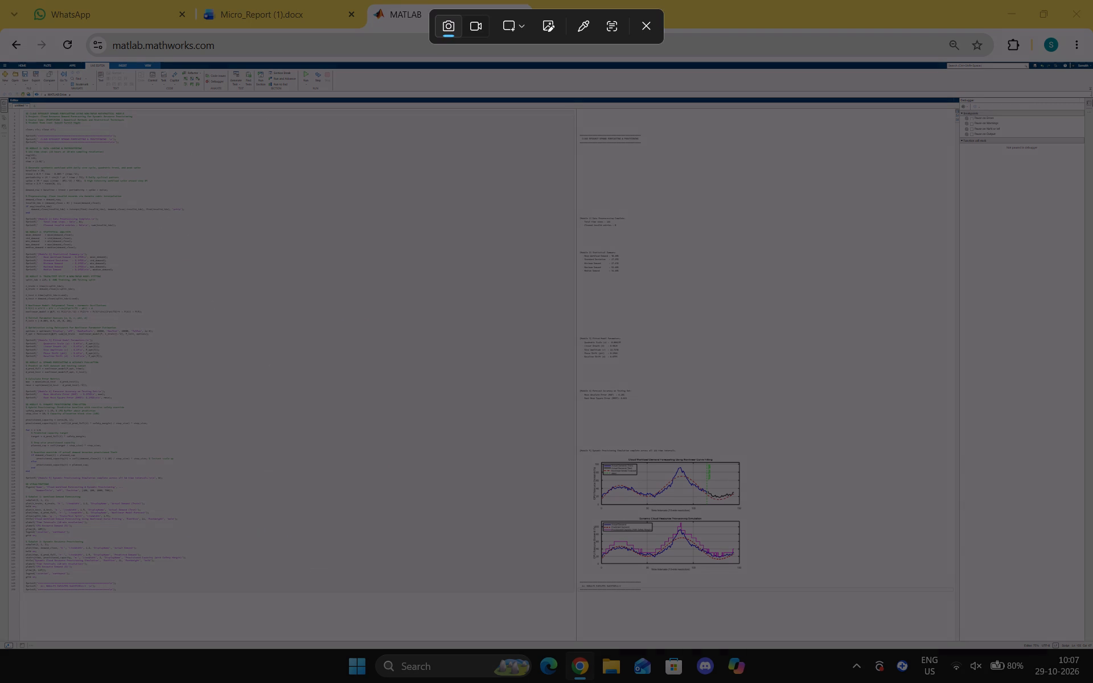
pyautogui.moveTo(19, 113); pyautogui.dragTo(939, 589)
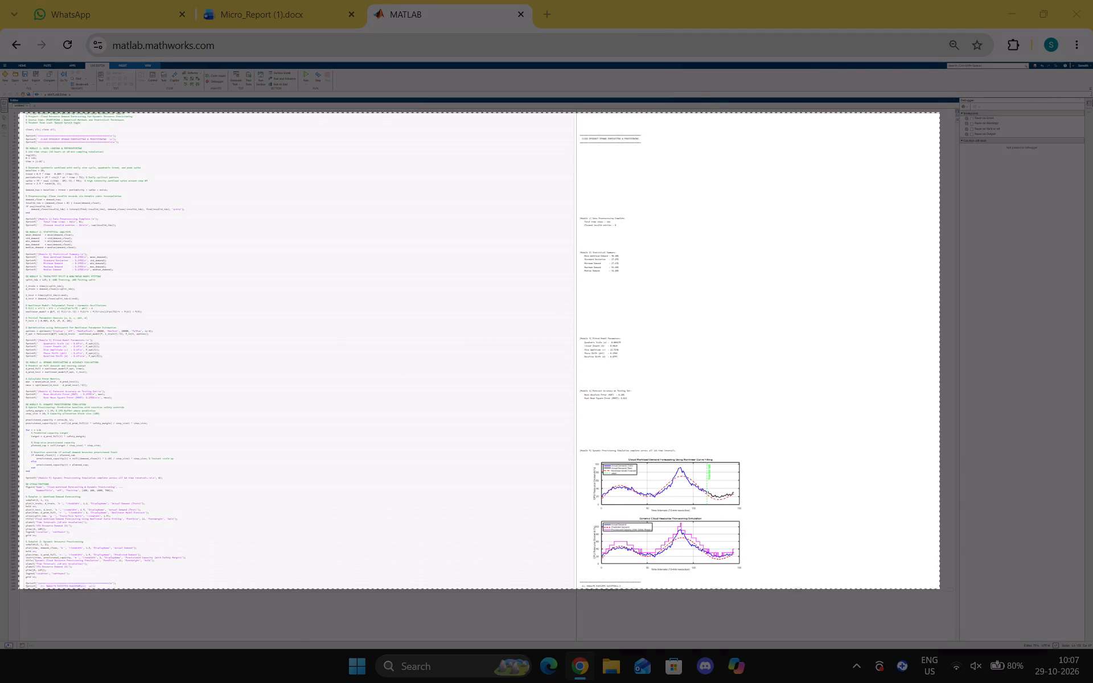
pyautogui.moveTo(939, 589); pyautogui.dragTo(943, 599)
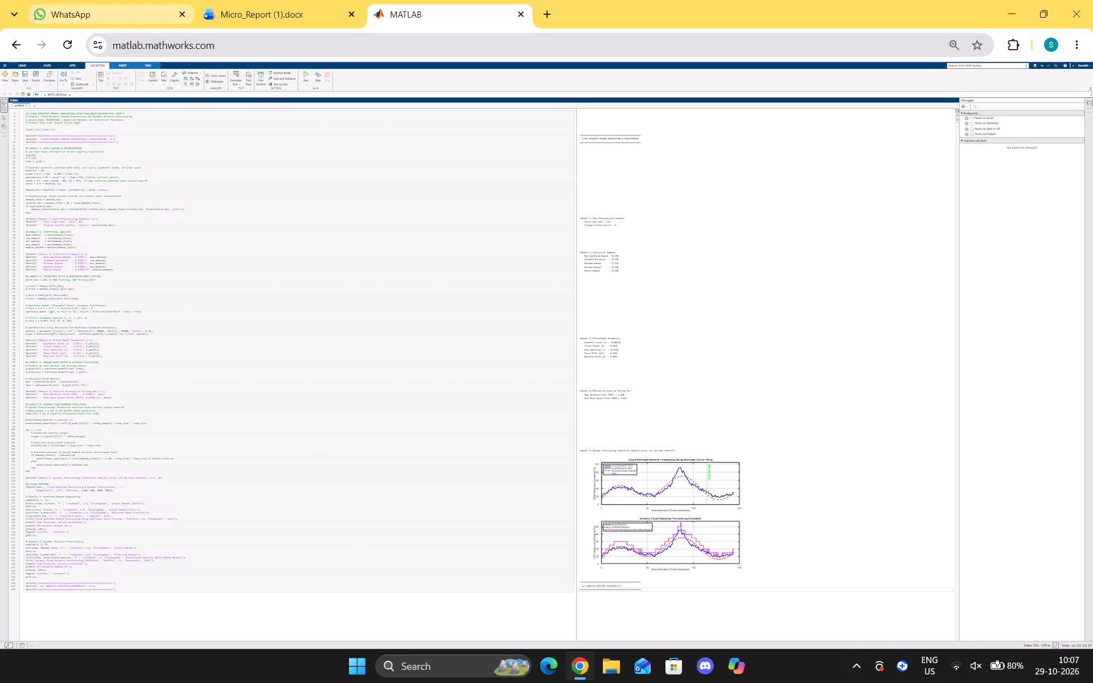
# Return to the Micro_Report (1) document and go to the 7.0 Outputs of the Micro-Project section.
pyautogui.click(239, 17)
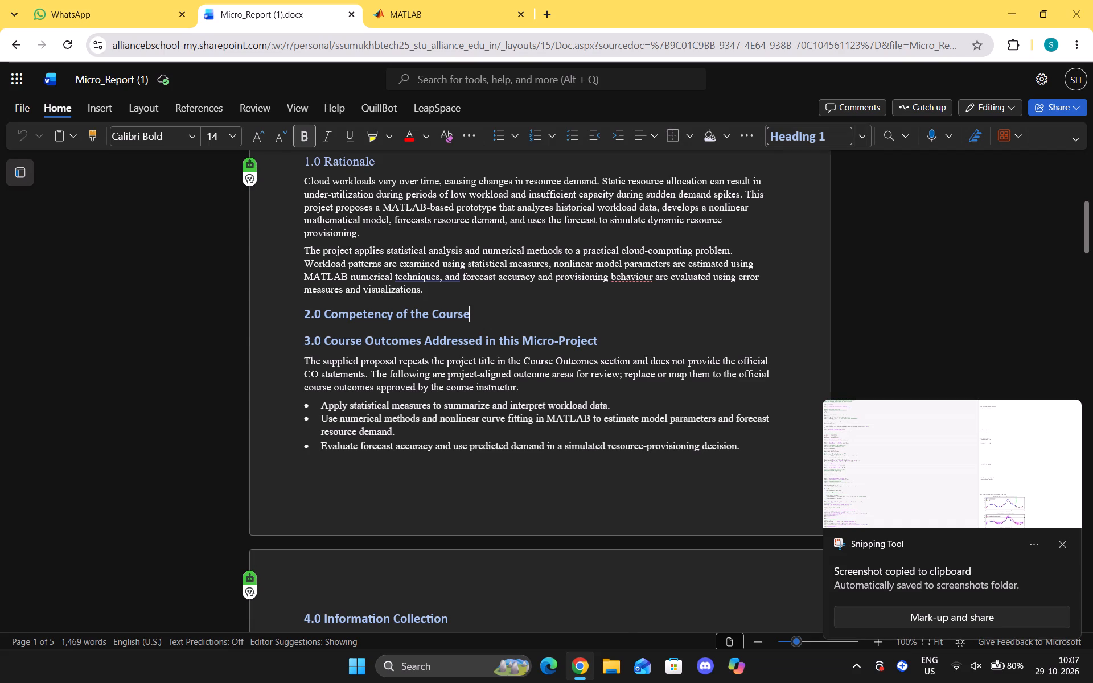
pyautogui.scroll(-14, 508, 345)
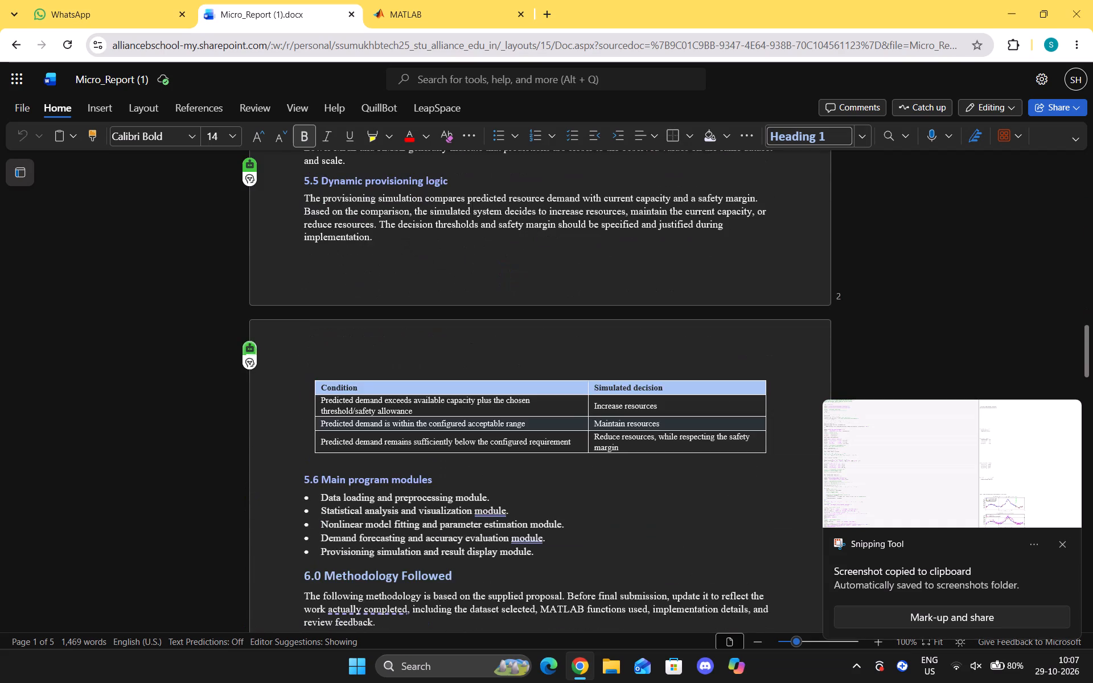
pyautogui.scroll(-5, 508, 345)
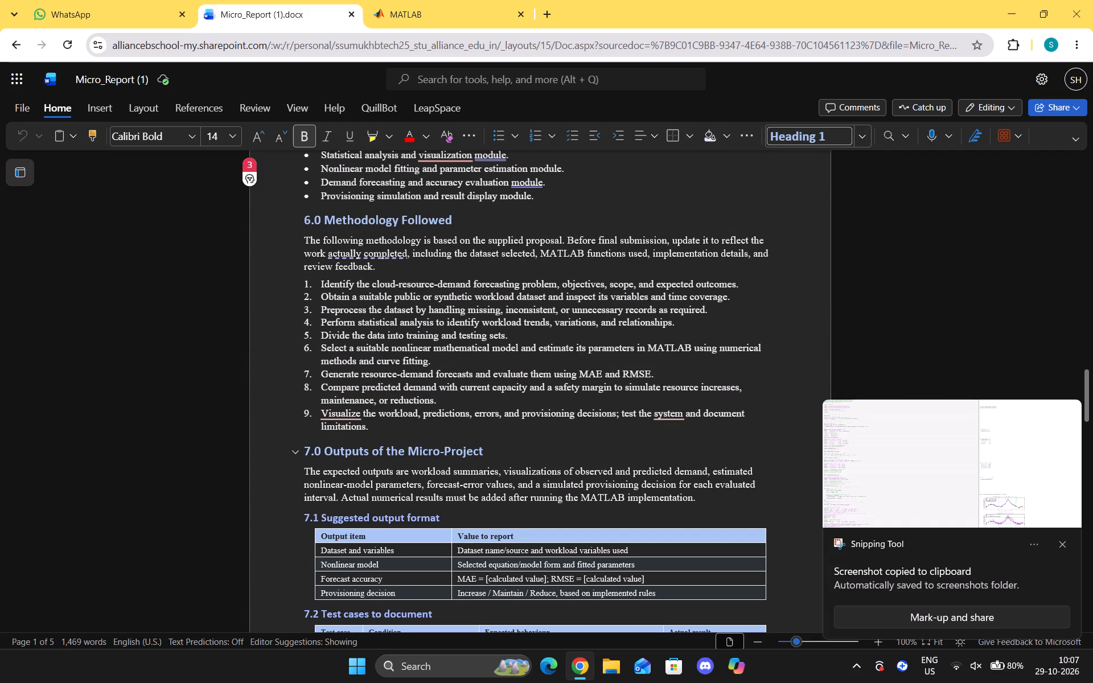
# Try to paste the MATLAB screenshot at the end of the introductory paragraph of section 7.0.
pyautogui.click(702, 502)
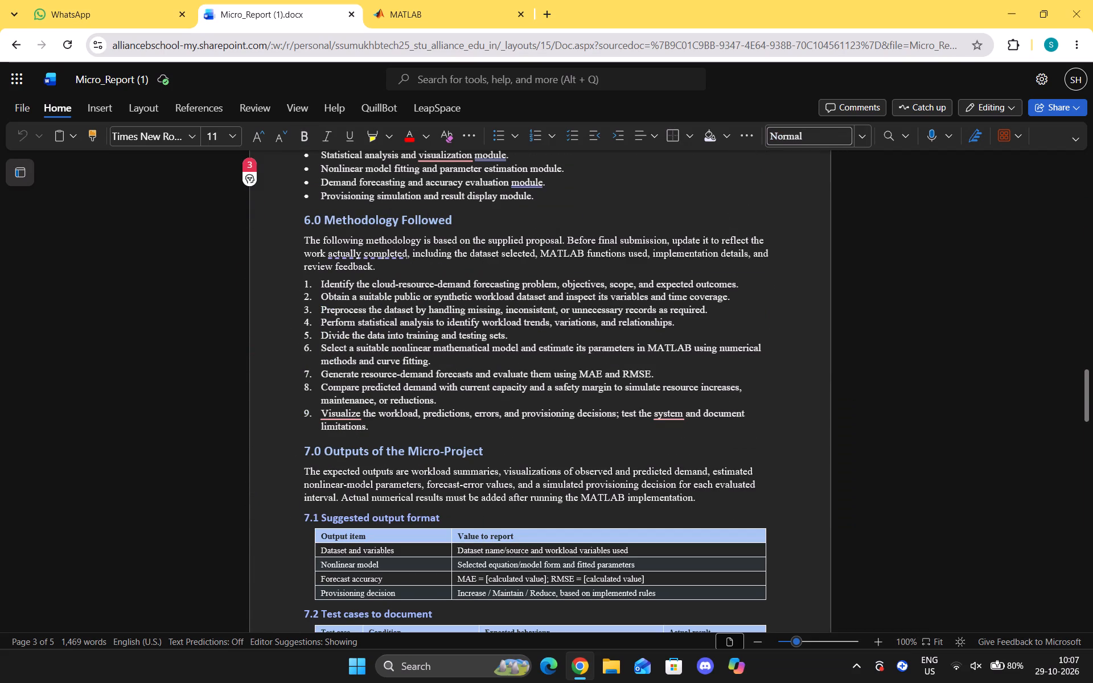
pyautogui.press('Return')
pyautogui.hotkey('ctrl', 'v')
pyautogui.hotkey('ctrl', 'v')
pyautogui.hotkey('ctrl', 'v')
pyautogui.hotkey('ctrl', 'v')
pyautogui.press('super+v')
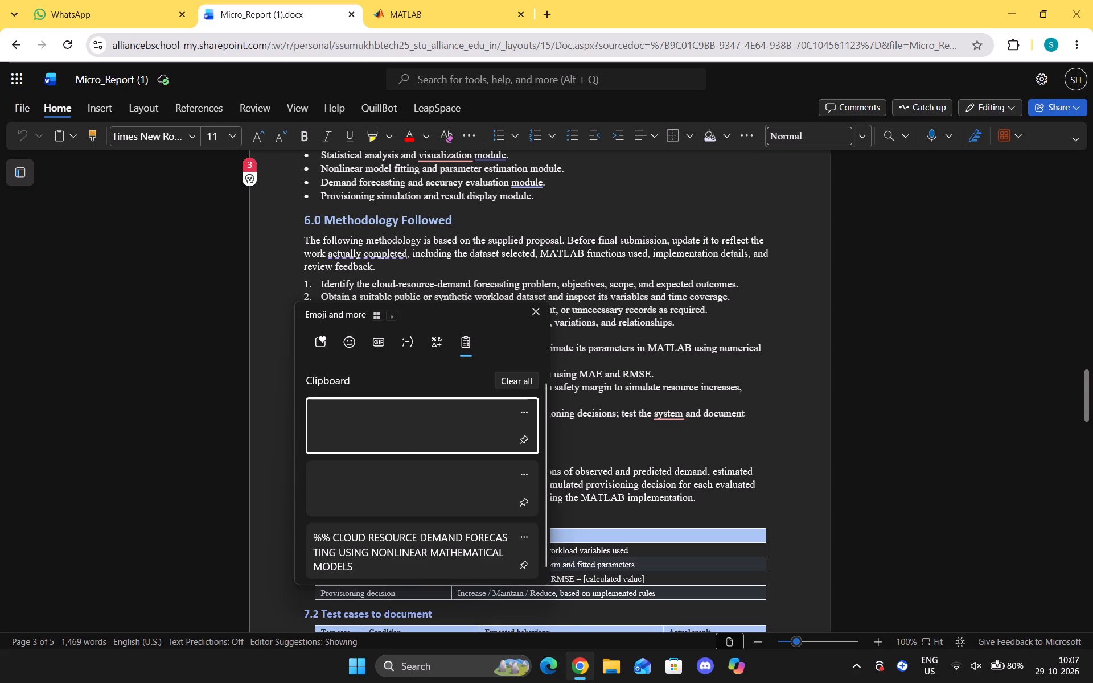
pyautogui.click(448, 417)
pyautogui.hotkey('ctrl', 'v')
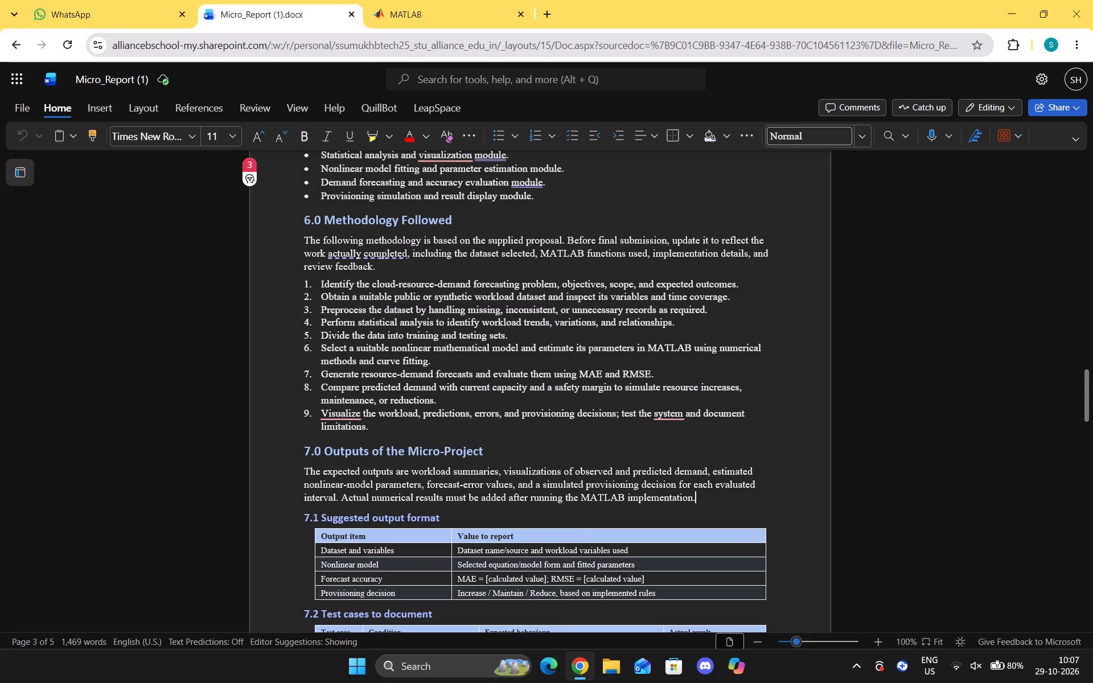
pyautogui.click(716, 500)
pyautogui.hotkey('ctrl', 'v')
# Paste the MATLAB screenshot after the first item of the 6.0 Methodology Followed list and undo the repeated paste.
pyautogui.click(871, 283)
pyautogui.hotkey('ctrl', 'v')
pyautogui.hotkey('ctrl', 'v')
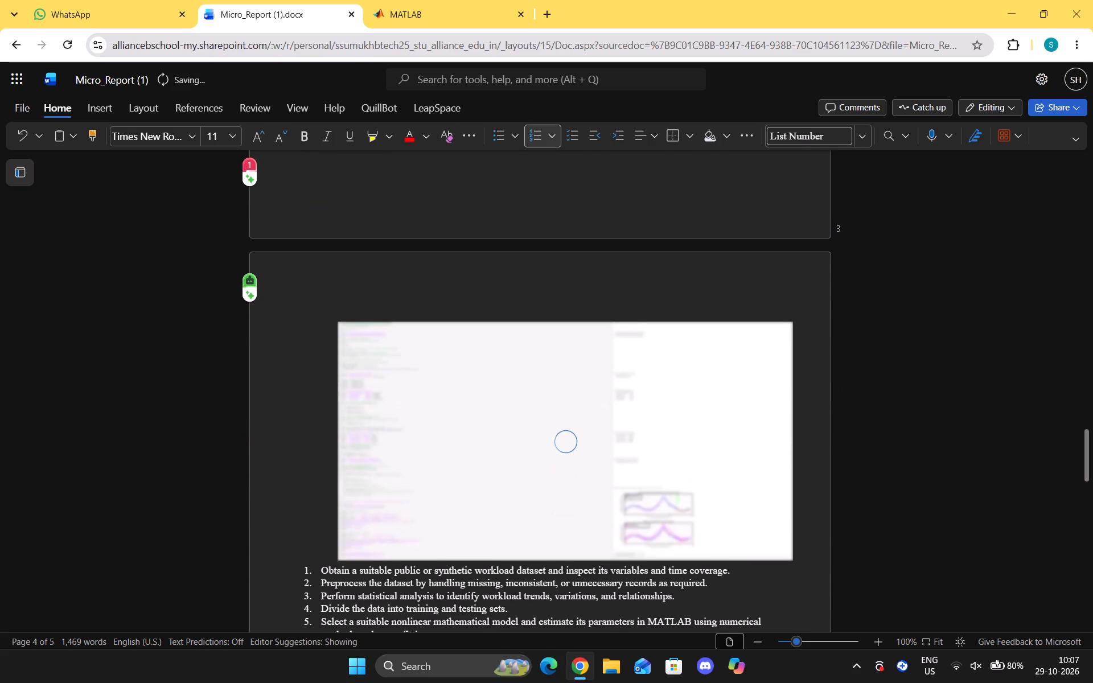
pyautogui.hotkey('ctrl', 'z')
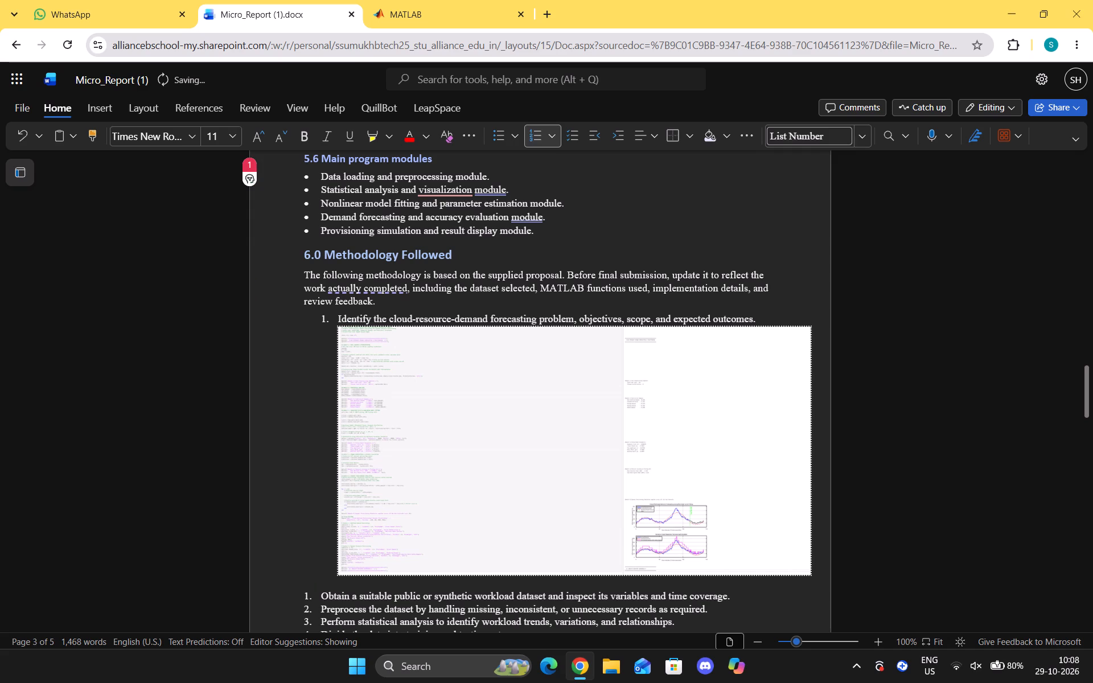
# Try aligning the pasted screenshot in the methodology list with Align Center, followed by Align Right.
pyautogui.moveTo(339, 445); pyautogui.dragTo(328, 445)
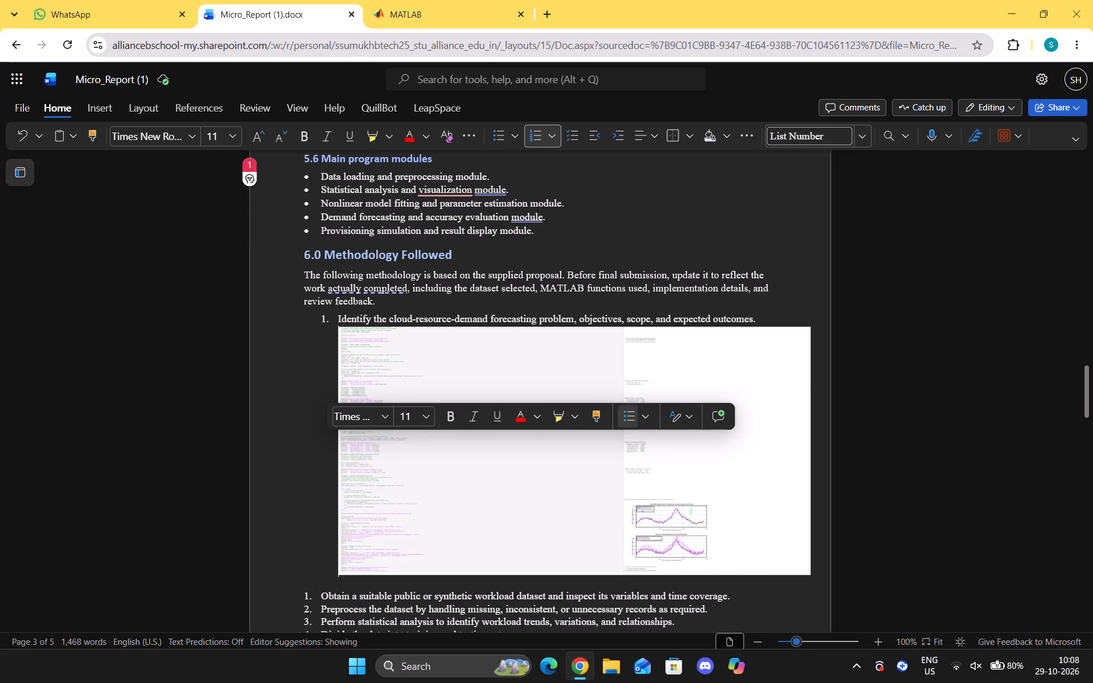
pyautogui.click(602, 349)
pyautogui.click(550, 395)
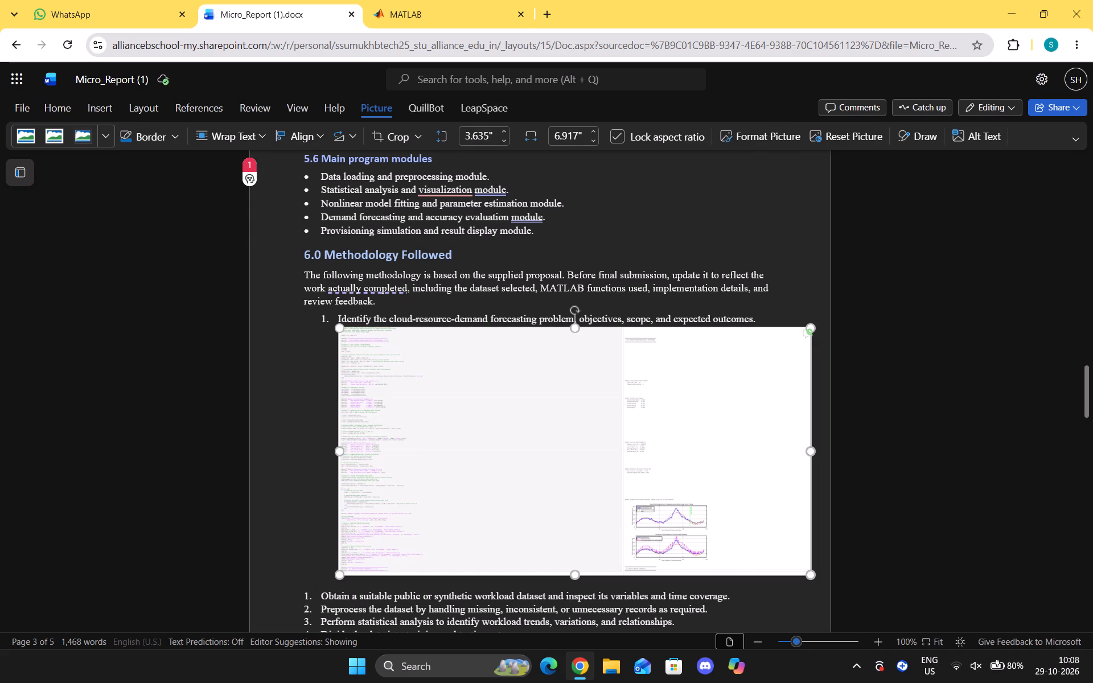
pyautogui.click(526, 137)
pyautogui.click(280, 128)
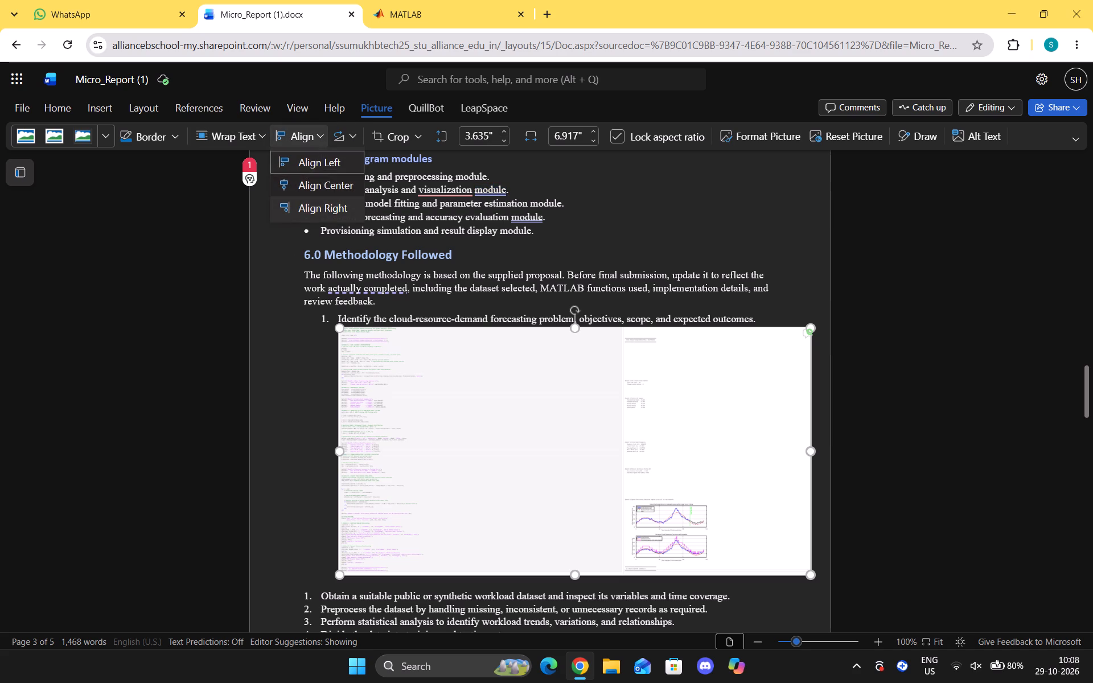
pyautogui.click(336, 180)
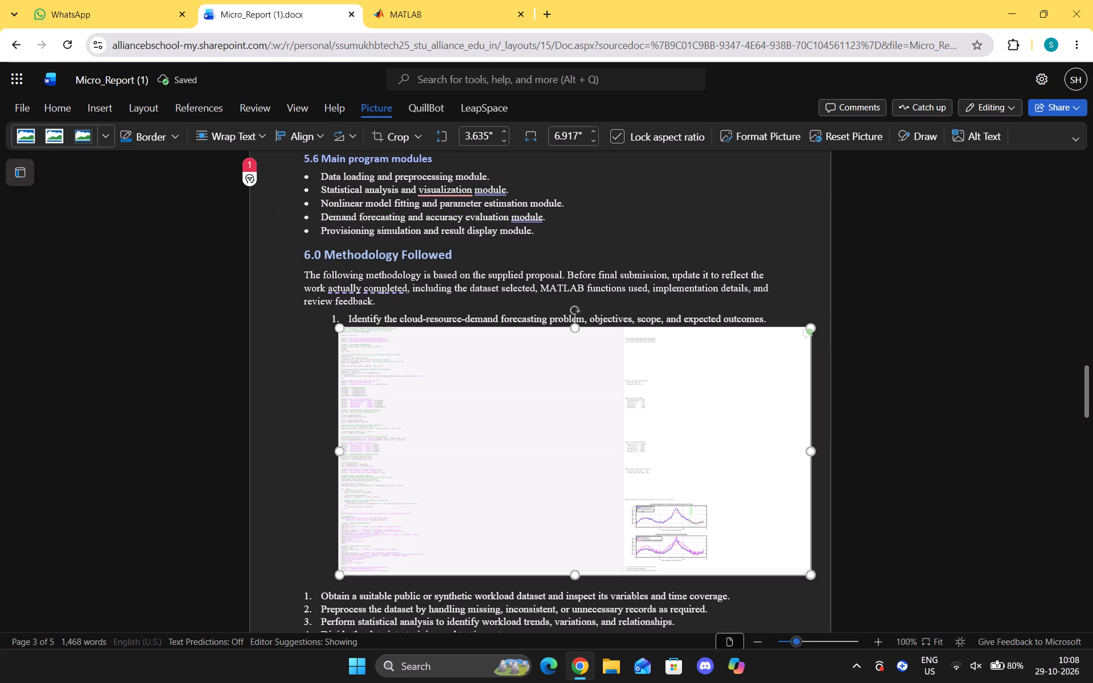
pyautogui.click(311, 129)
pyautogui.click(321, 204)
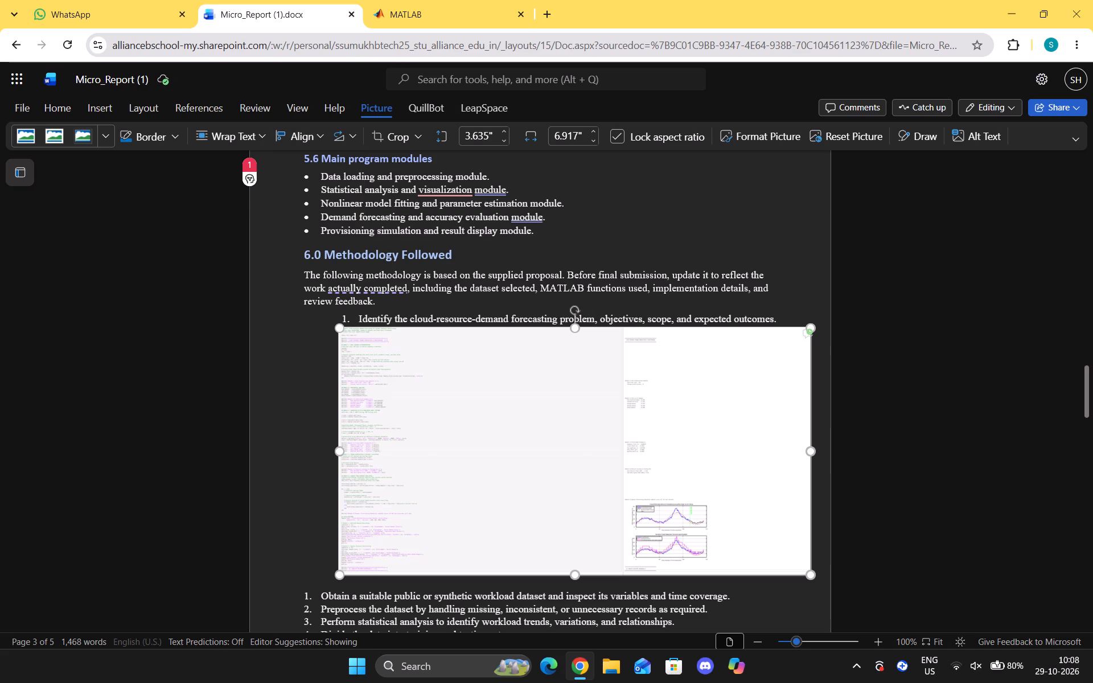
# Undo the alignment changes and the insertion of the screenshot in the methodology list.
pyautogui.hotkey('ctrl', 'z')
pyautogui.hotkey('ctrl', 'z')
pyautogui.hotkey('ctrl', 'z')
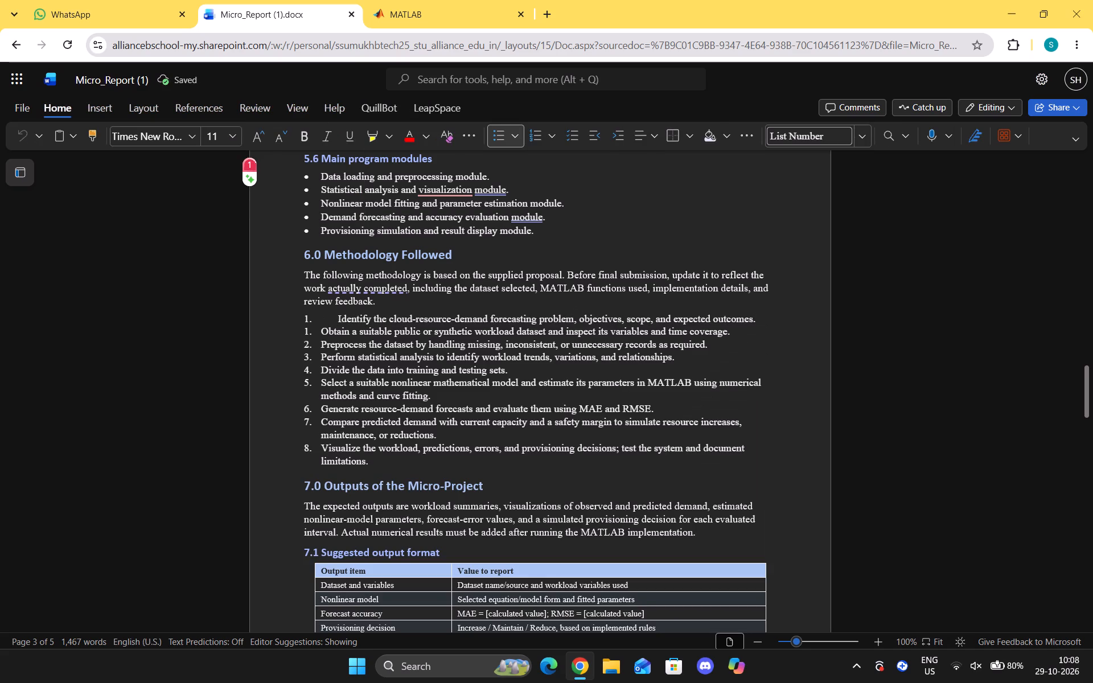
# Paste the MATLAB screenshot at the end of the 7.0 Outputs of the Micro-Project introductory paragraph.
pyautogui.scroll(4, 455, 371)
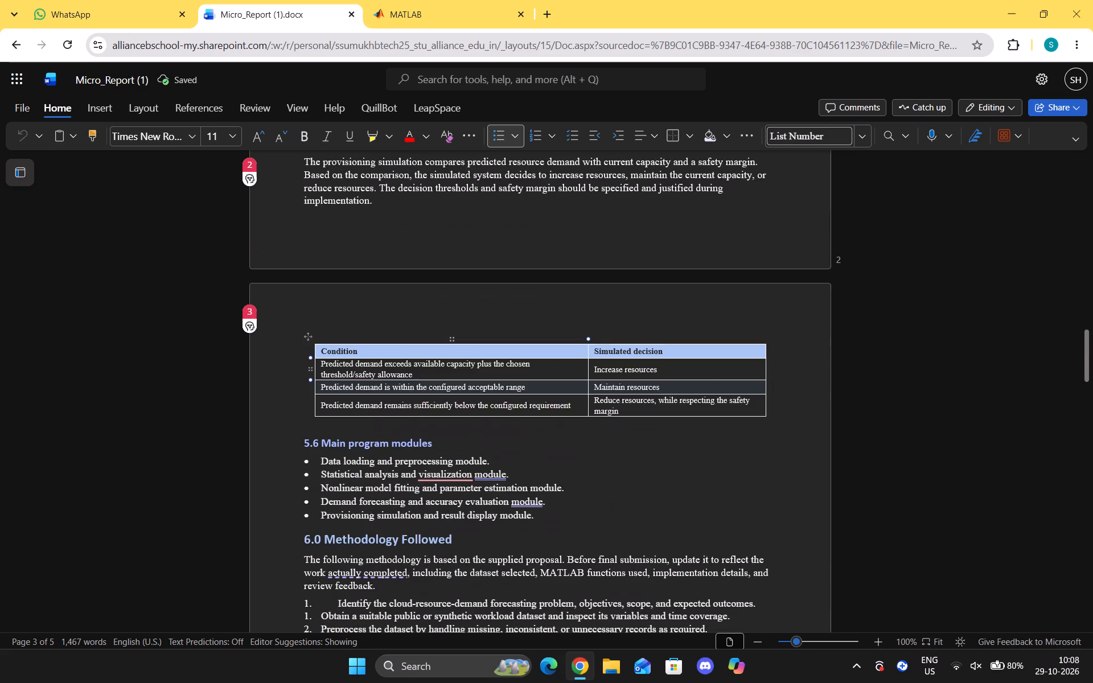
pyautogui.scroll(4, 455, 371)
pyautogui.scroll(-5, 455, 371)
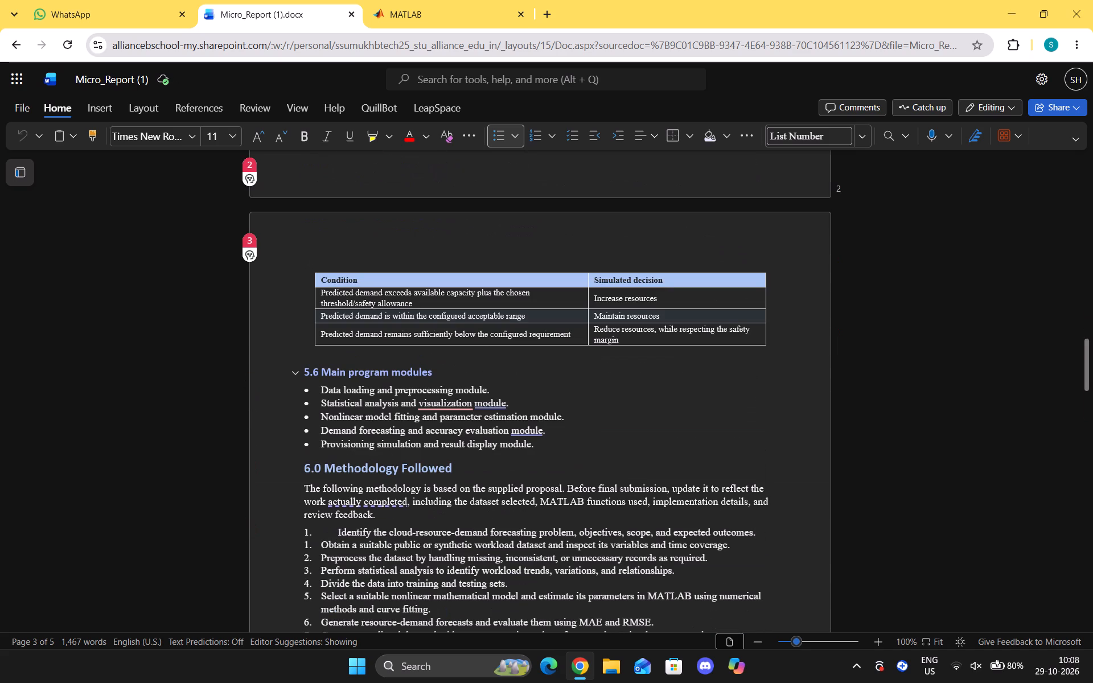
pyautogui.scroll(-4, 455, 371)
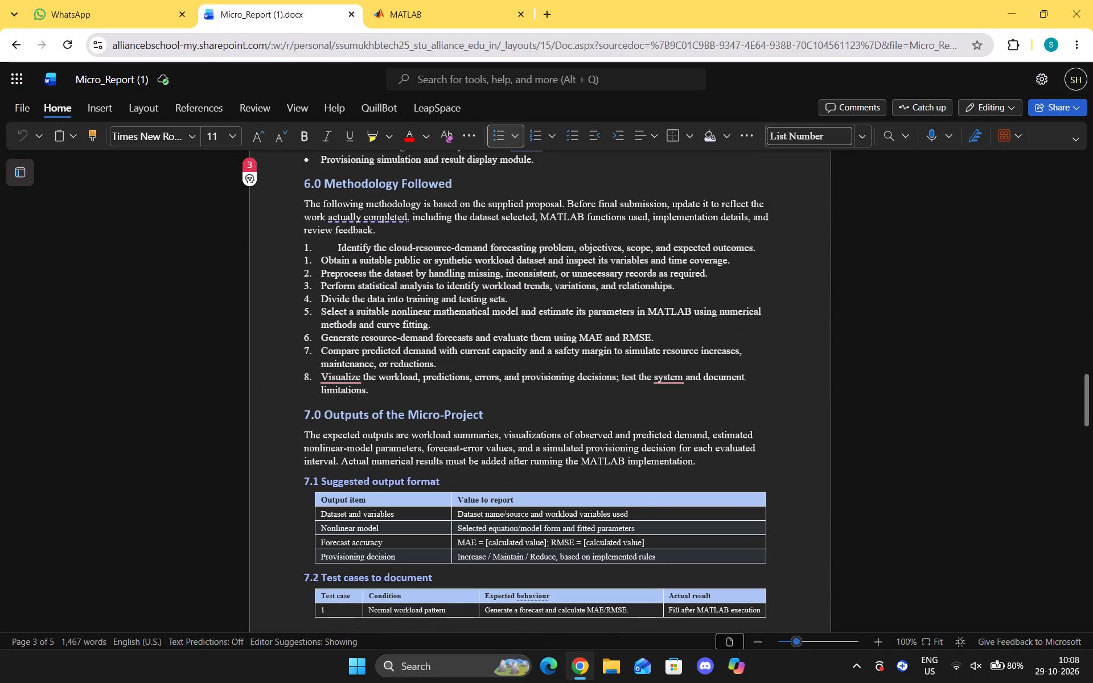
pyautogui.scroll(-1, 455, 371)
pyautogui.click(702, 392)
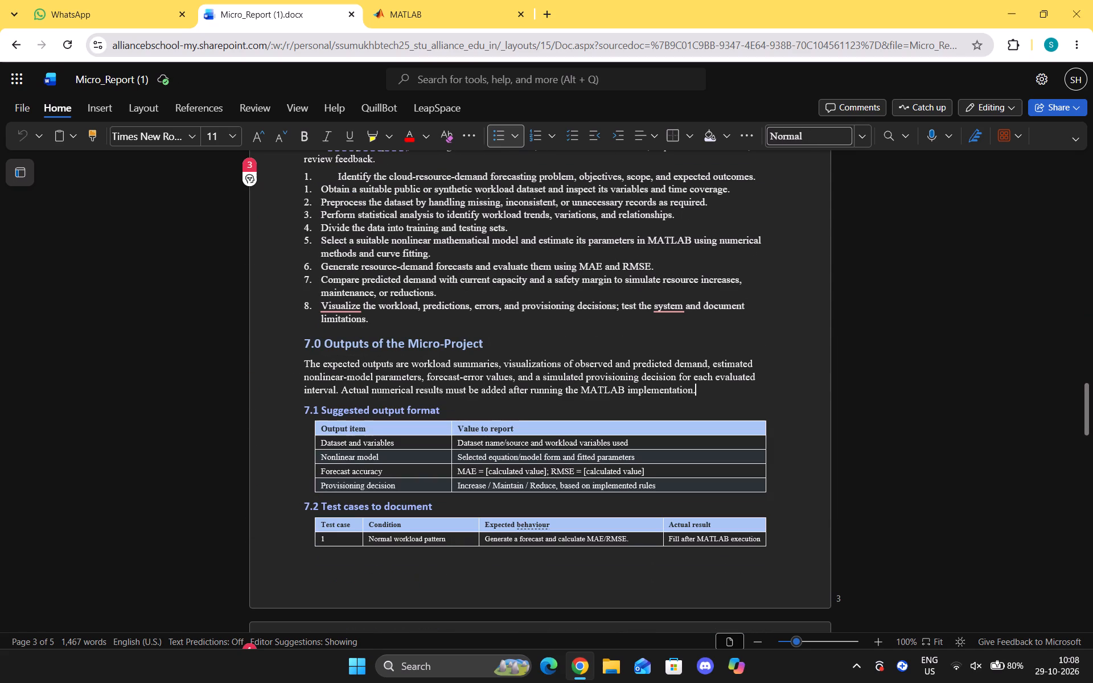
pyautogui.hotkey('ctrl', 'v')
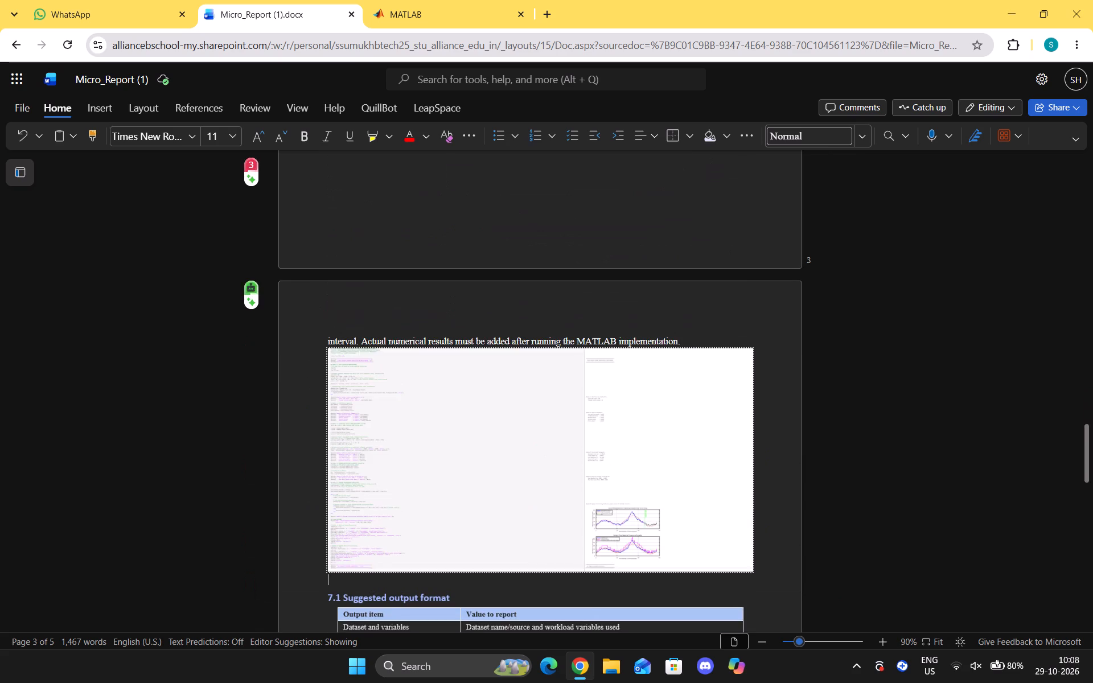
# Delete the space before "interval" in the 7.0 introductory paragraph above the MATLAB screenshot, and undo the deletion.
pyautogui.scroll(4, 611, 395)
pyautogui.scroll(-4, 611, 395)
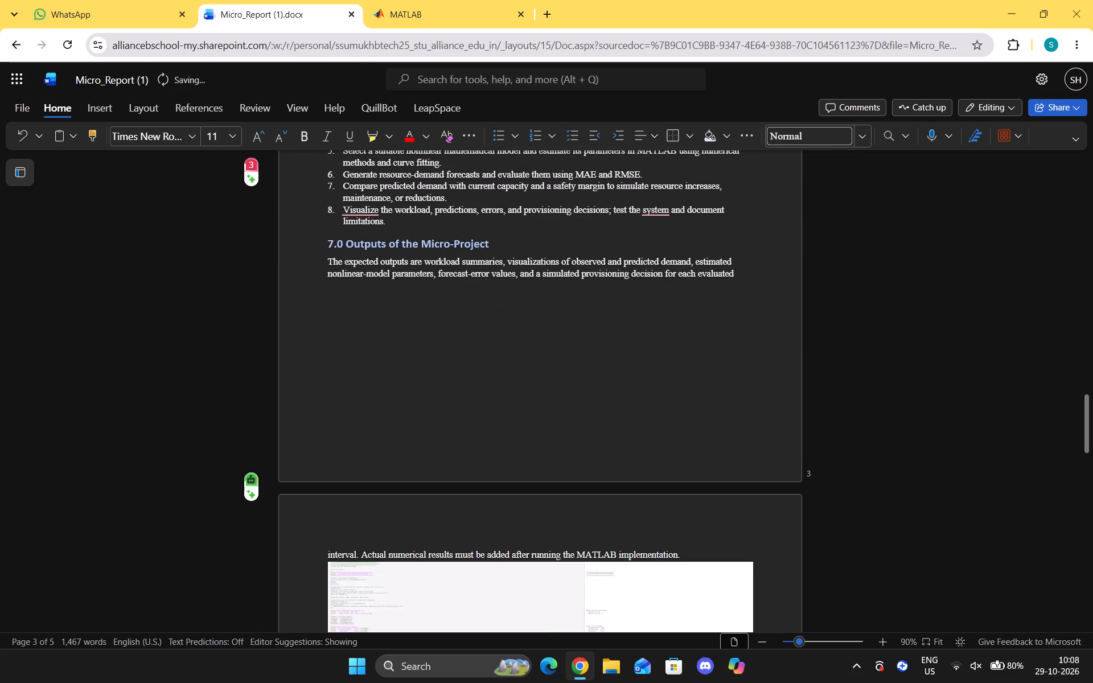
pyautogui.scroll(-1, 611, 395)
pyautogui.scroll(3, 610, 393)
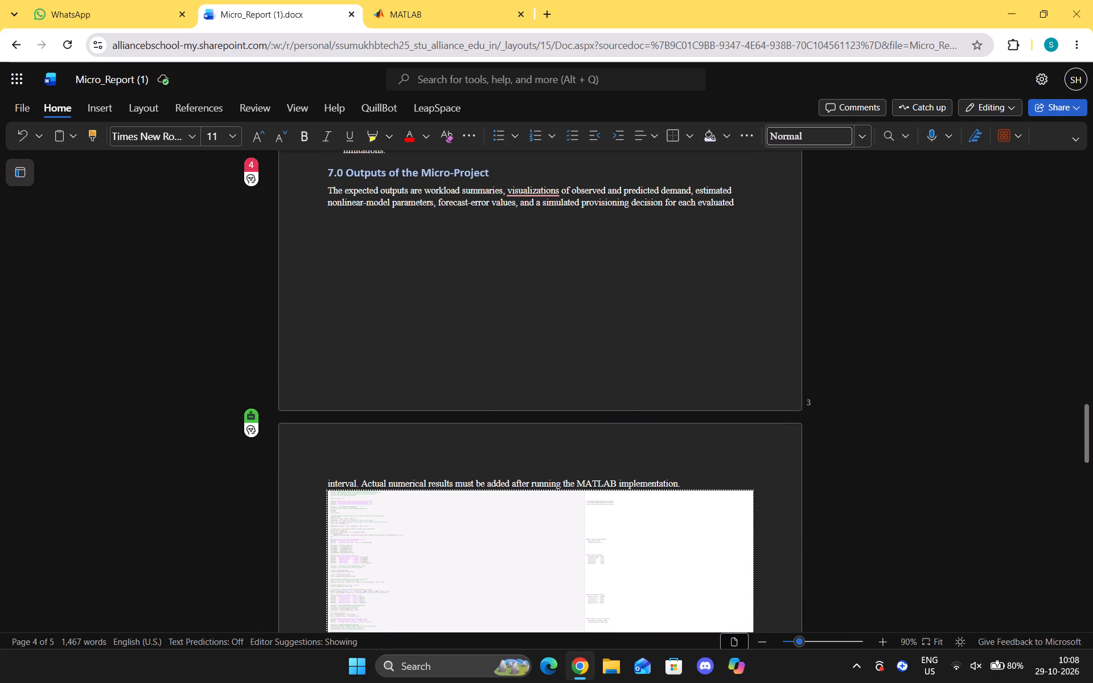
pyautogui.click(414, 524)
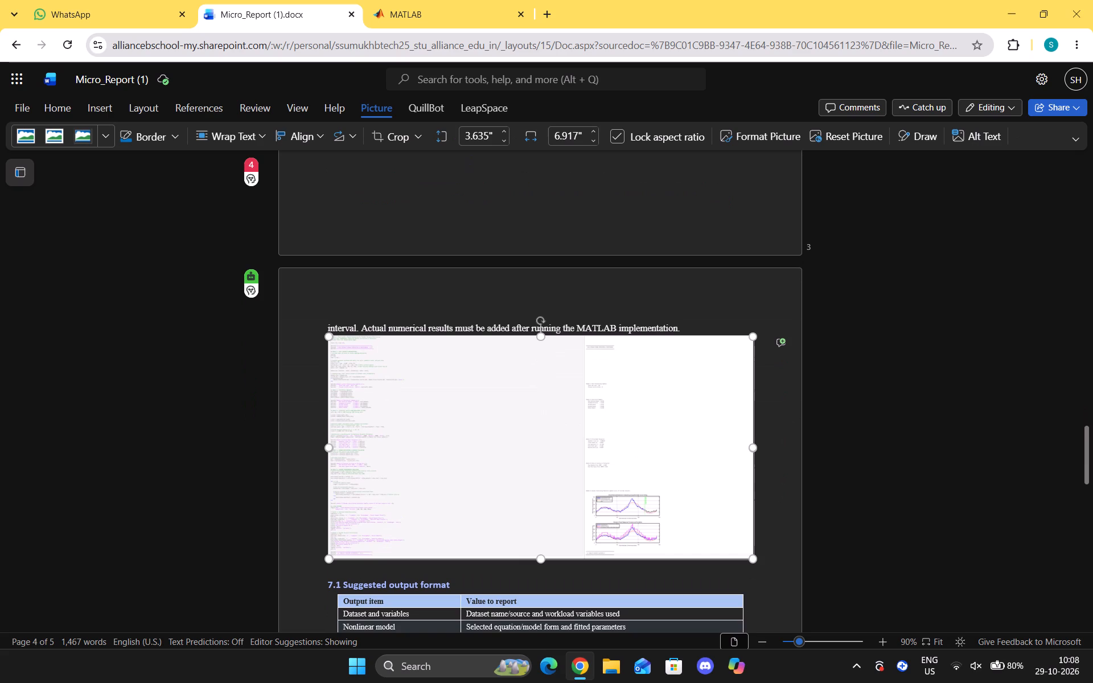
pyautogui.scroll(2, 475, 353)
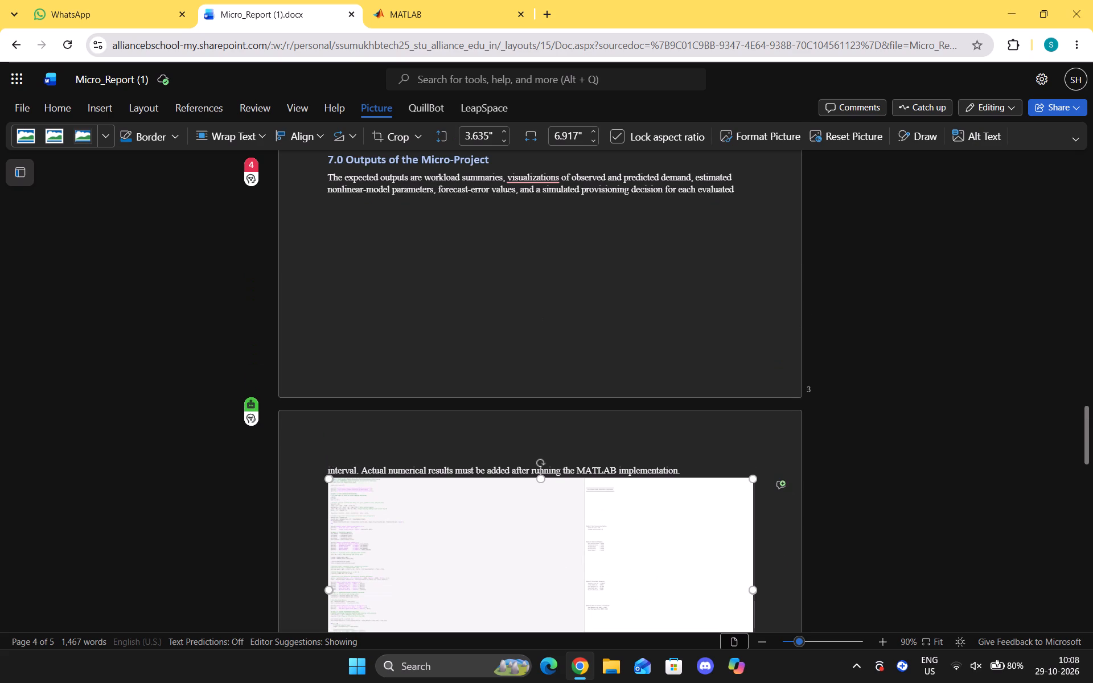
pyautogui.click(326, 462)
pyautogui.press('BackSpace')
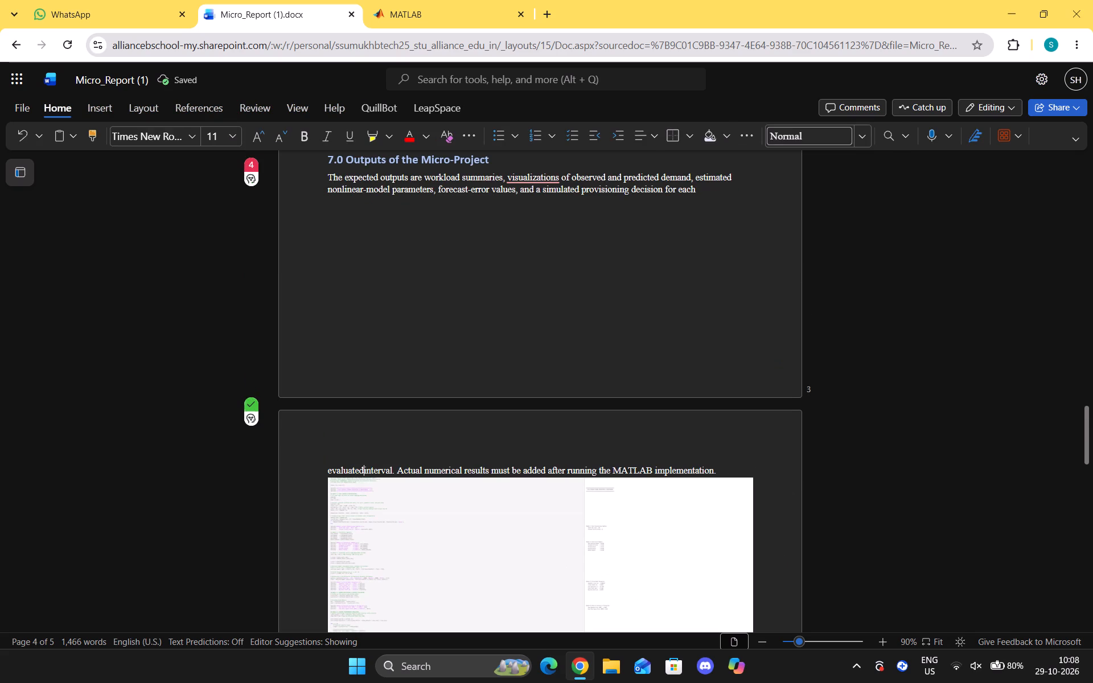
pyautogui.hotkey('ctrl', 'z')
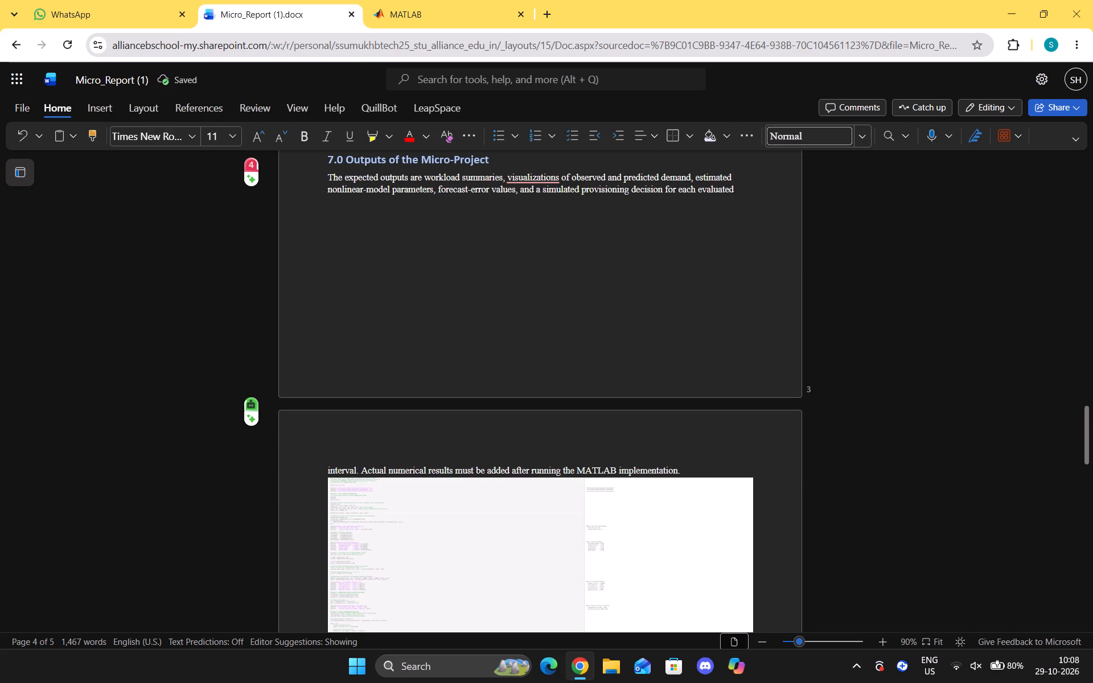
# Examine the placement of the MATLAB screenshot between the 7.0 introductory paragraph and the 7.1 Suggested output format table.
pyautogui.scroll(-2, 324, 473)
pyautogui.scroll(4, 324, 473)
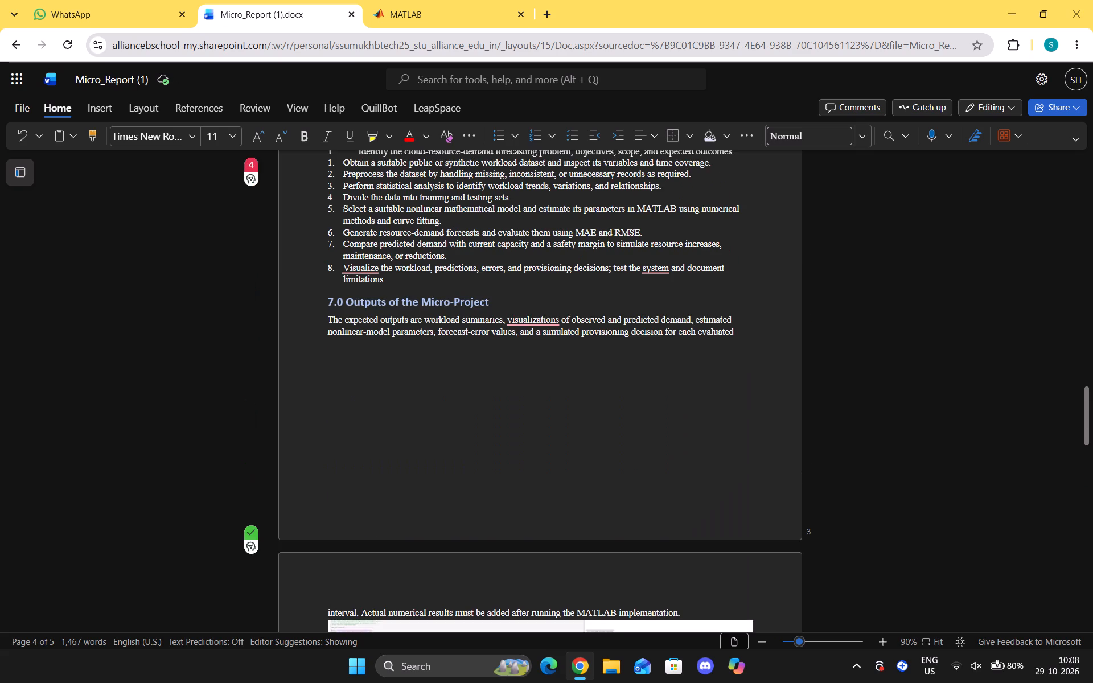
pyautogui.scroll(1, 282, 456)
pyautogui.scroll(-4, 293, 435)
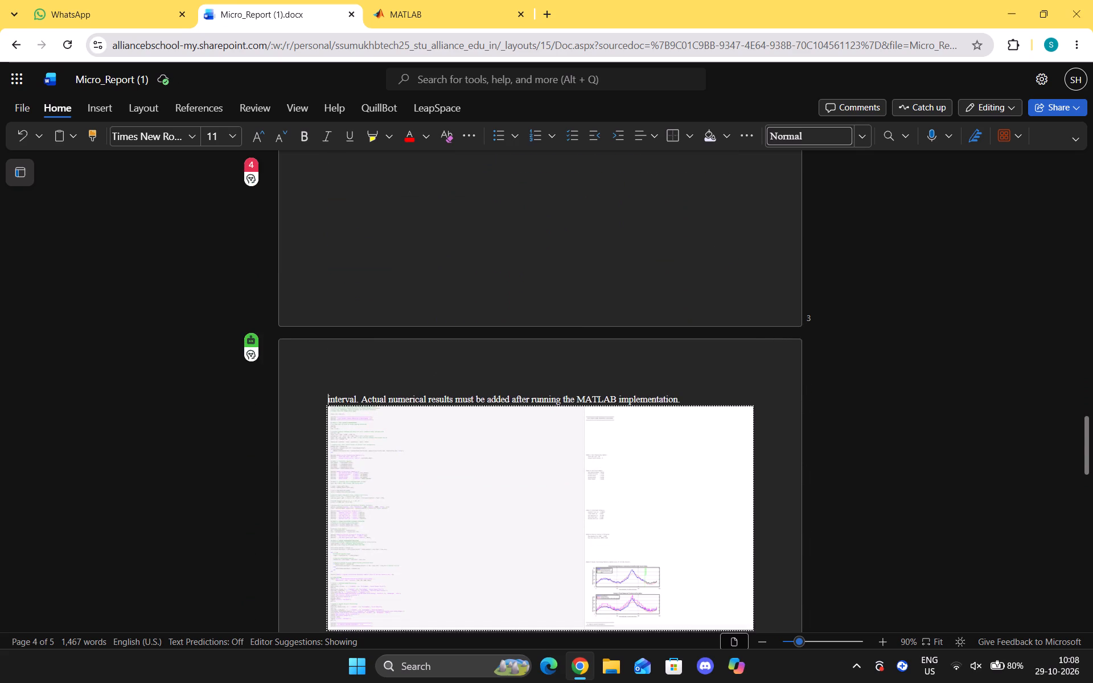
pyautogui.scroll(-3, 757, 432)
pyautogui.scroll(2, 757, 432)
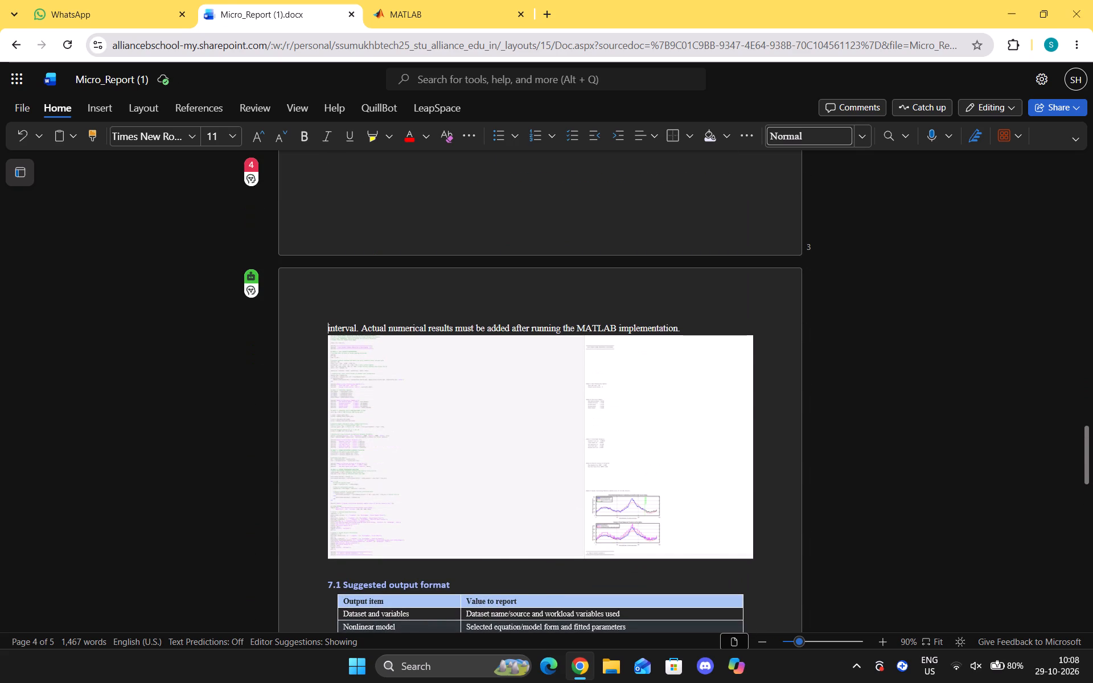
pyautogui.click(704, 322)
pyautogui.click(696, 332)
pyautogui.click(696, 327)
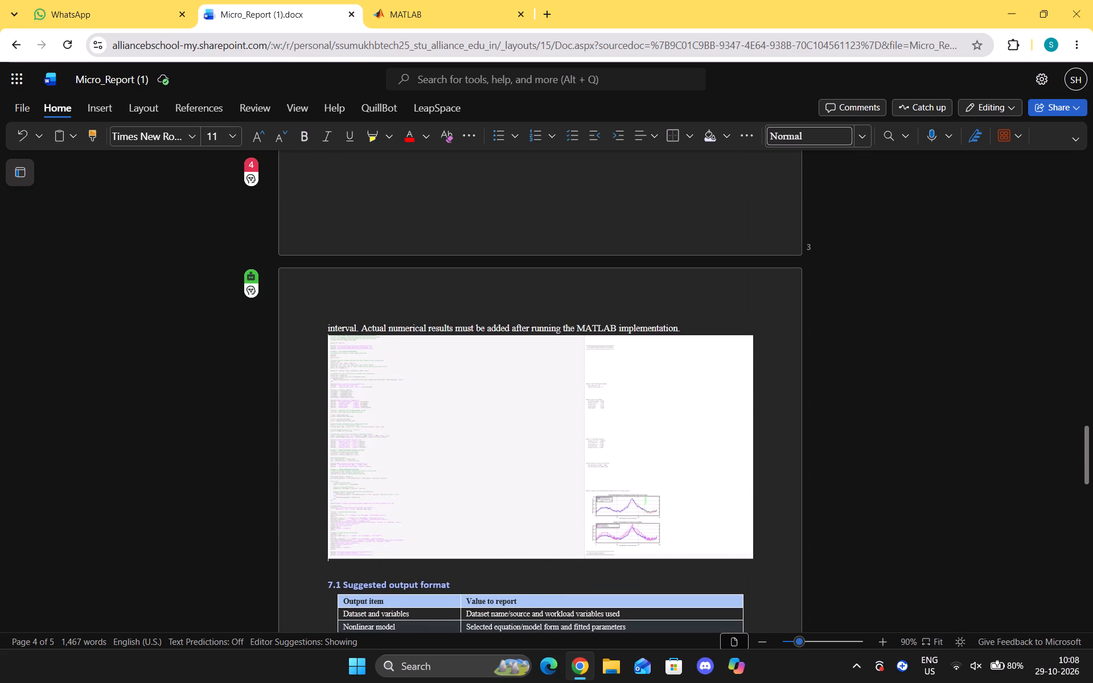
pyautogui.click(690, 326)
pyautogui.click(687, 326)
pyautogui.click(691, 331)
pyautogui.scroll(-7, 746, 331)
pyautogui.scroll(6, 746, 336)
pyautogui.scroll(-1, 692, 390)
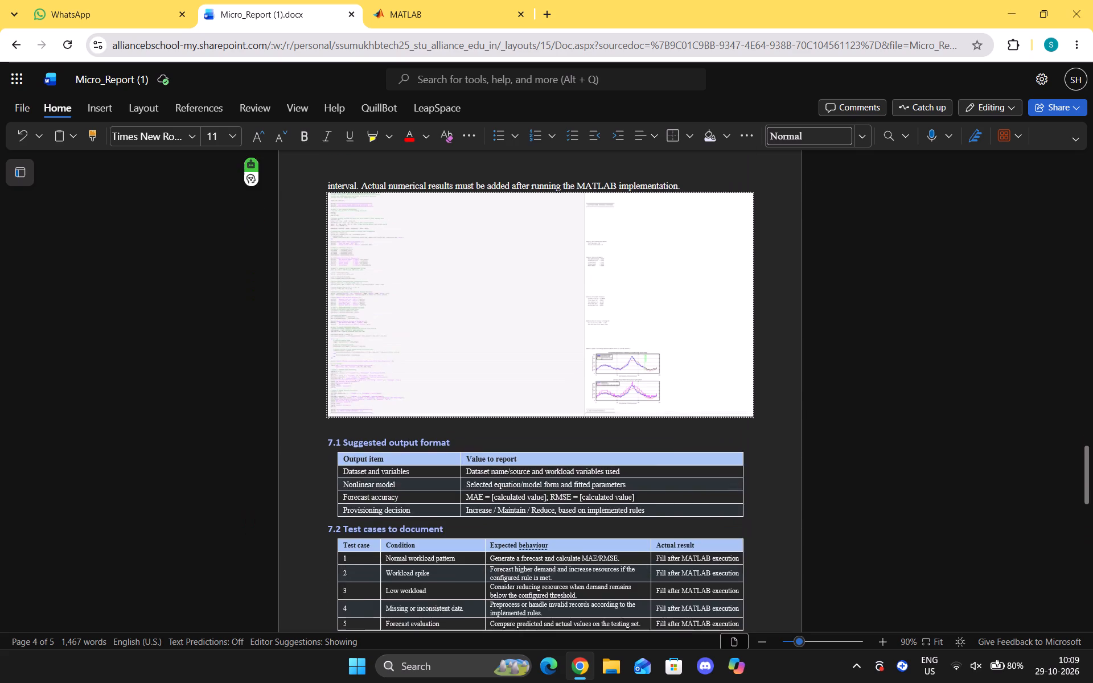
pyautogui.scroll(4, 692, 390)
pyautogui.keyDown('ctrl'); pyautogui.scroll(-2, 680, 457); pyautogui.keyUp('ctrl')
# Add a caption line reading "Output of matlb" between the 7.0 introductory paragraph and the MATLAB screenshot.
pyautogui.keyDown('ctrl'); pyautogui.scroll(5, 680, 457); pyautogui.keyUp('ctrl')
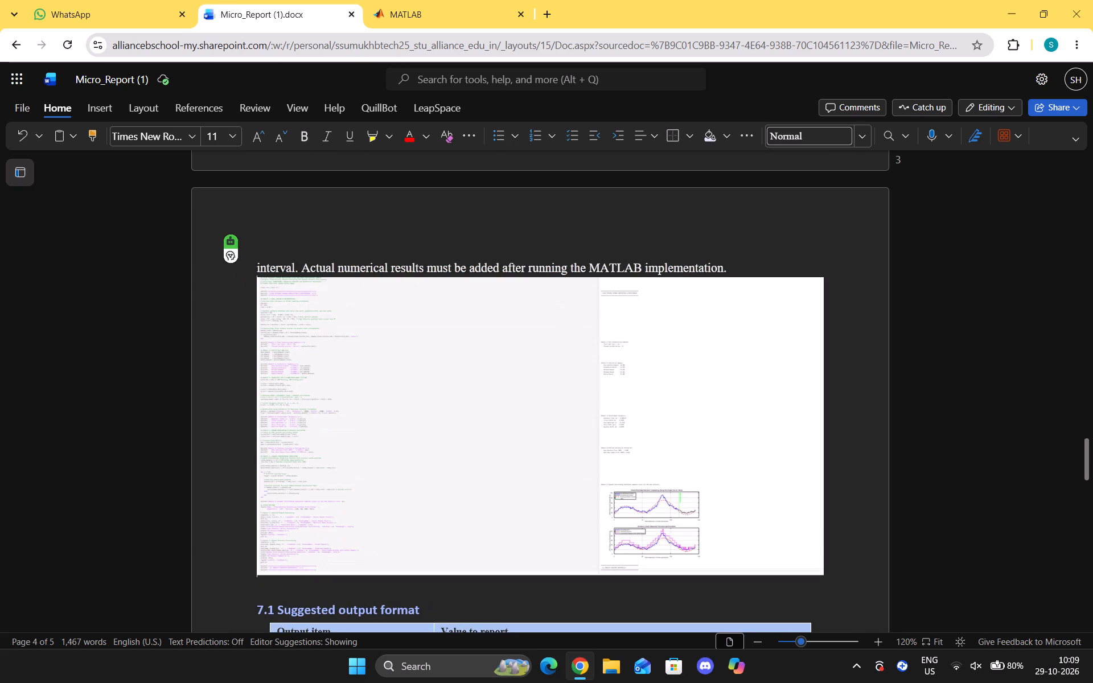
pyautogui.click(729, 268)
pyautogui.press('Return')
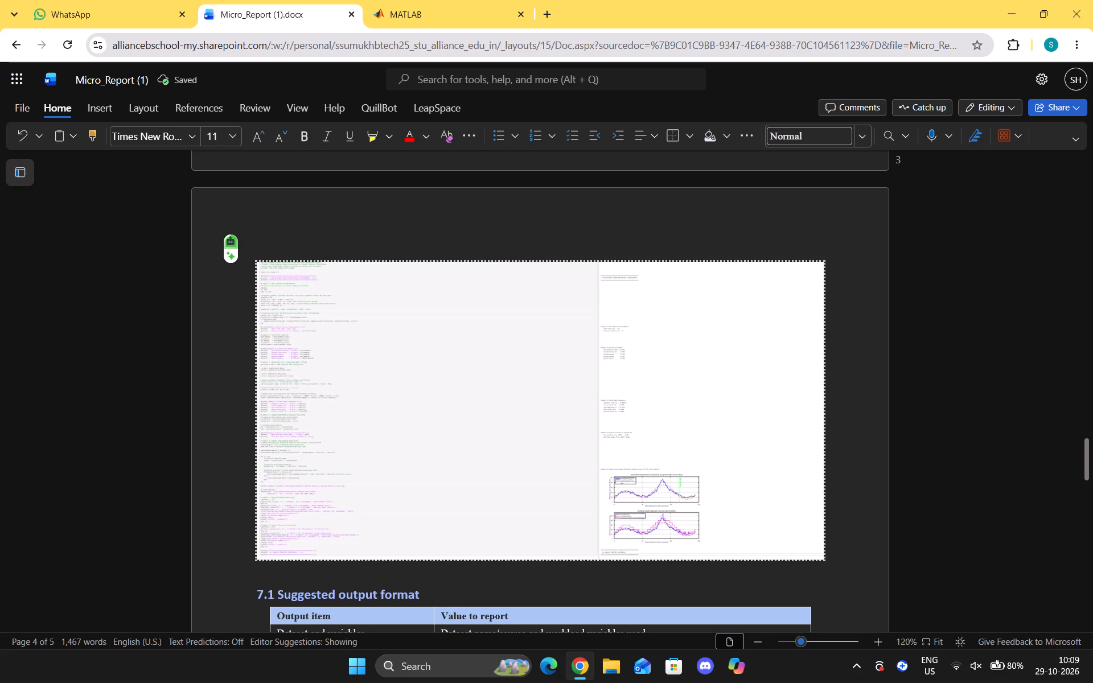
pyautogui.write('out')
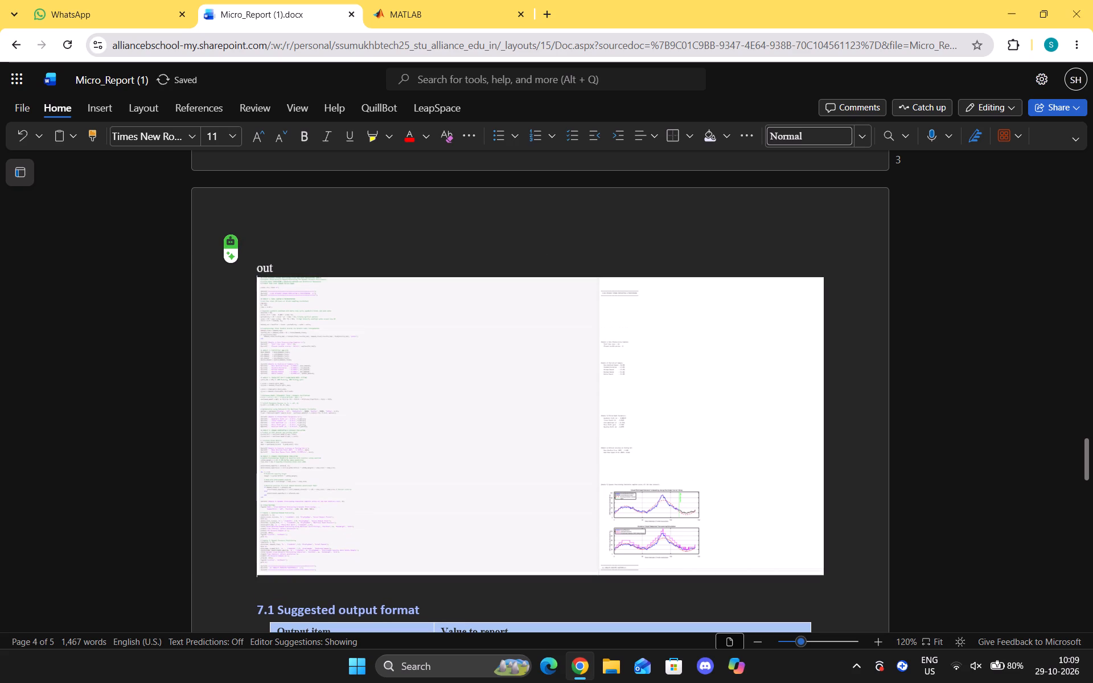
pyautogui.write('put')
pyautogui.press('space')
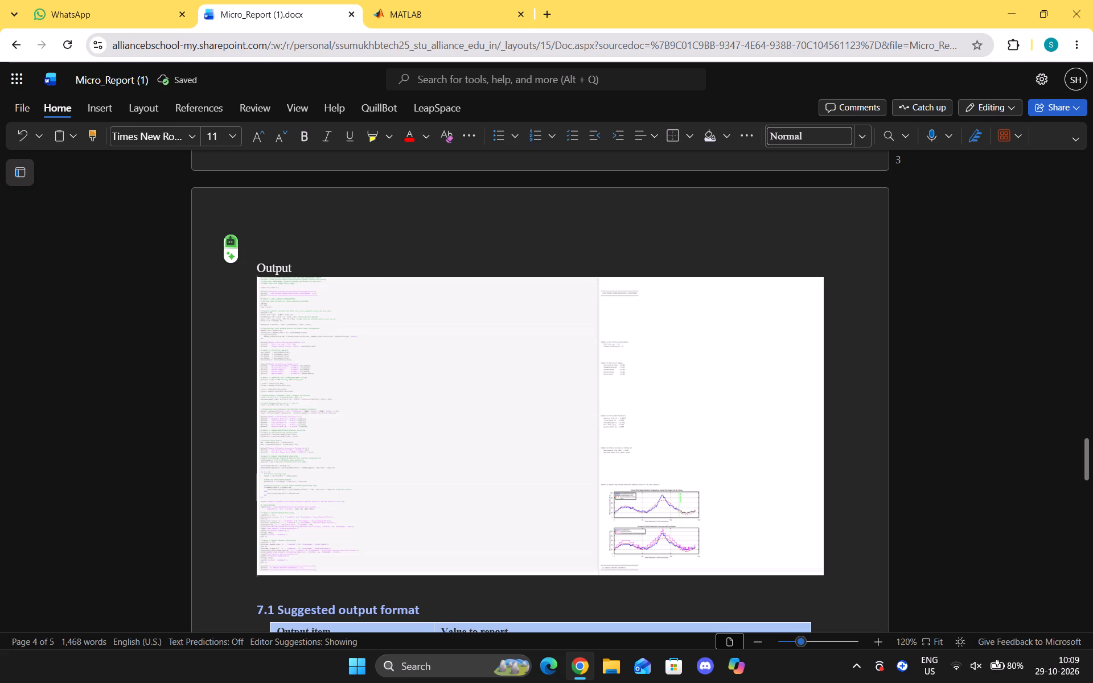
pyautogui.press('space')
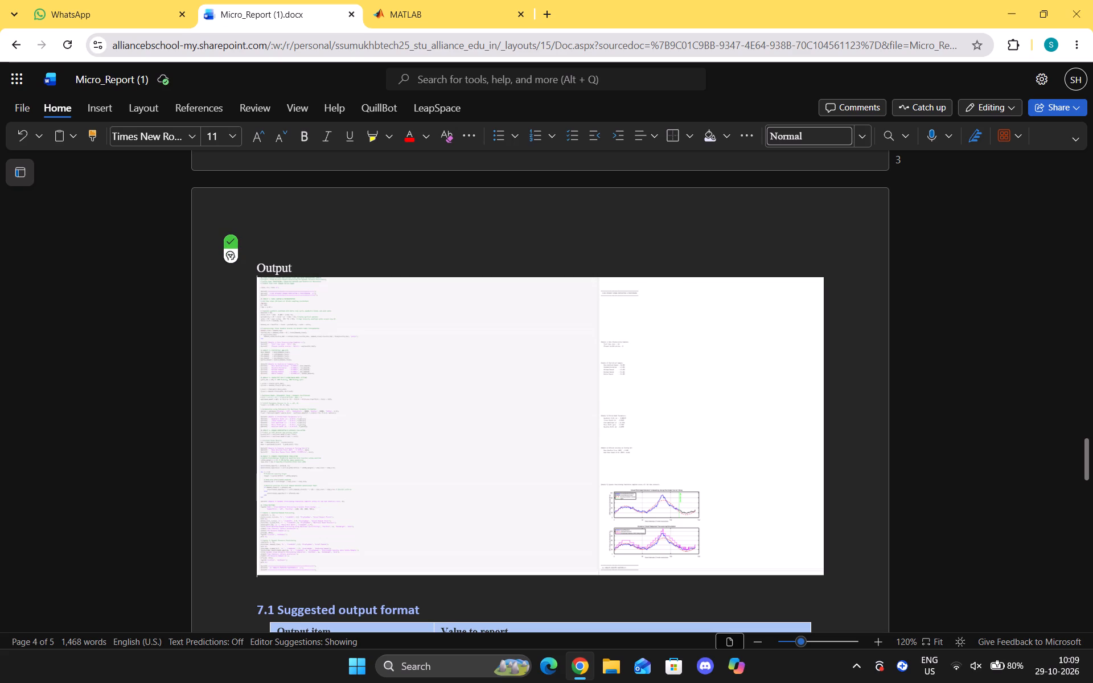
pyautogui.write('of')
pyautogui.press('space')
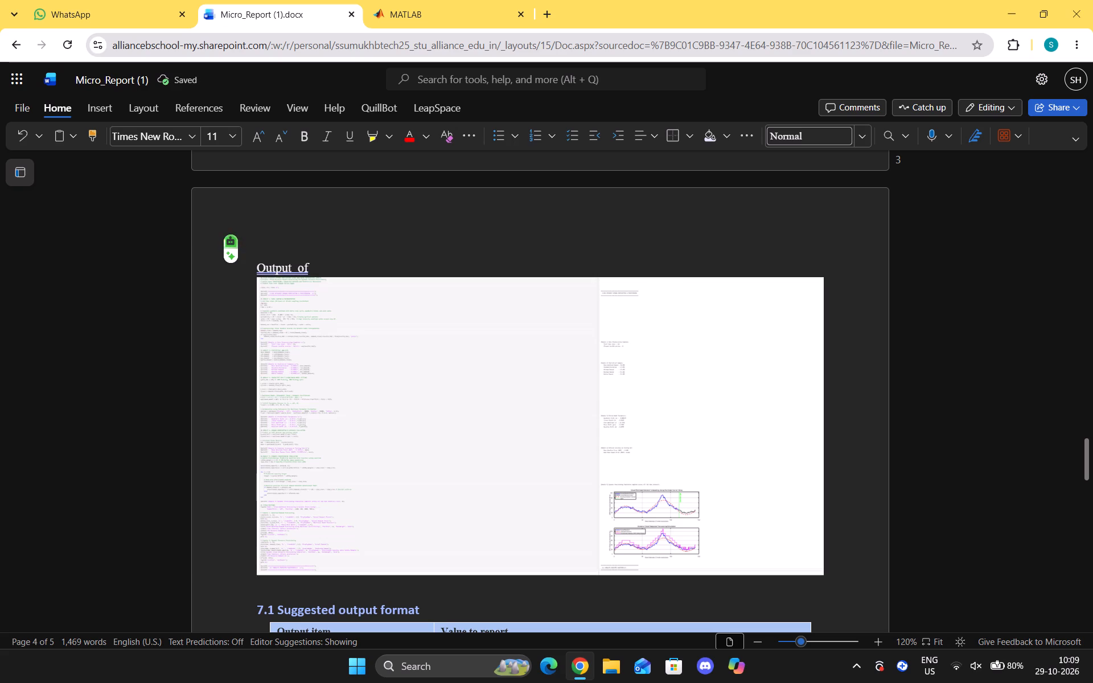
pyautogui.write('matlb')
# Center the caption line above the MATLAB screenshot.
pyautogui.click(453, 250)
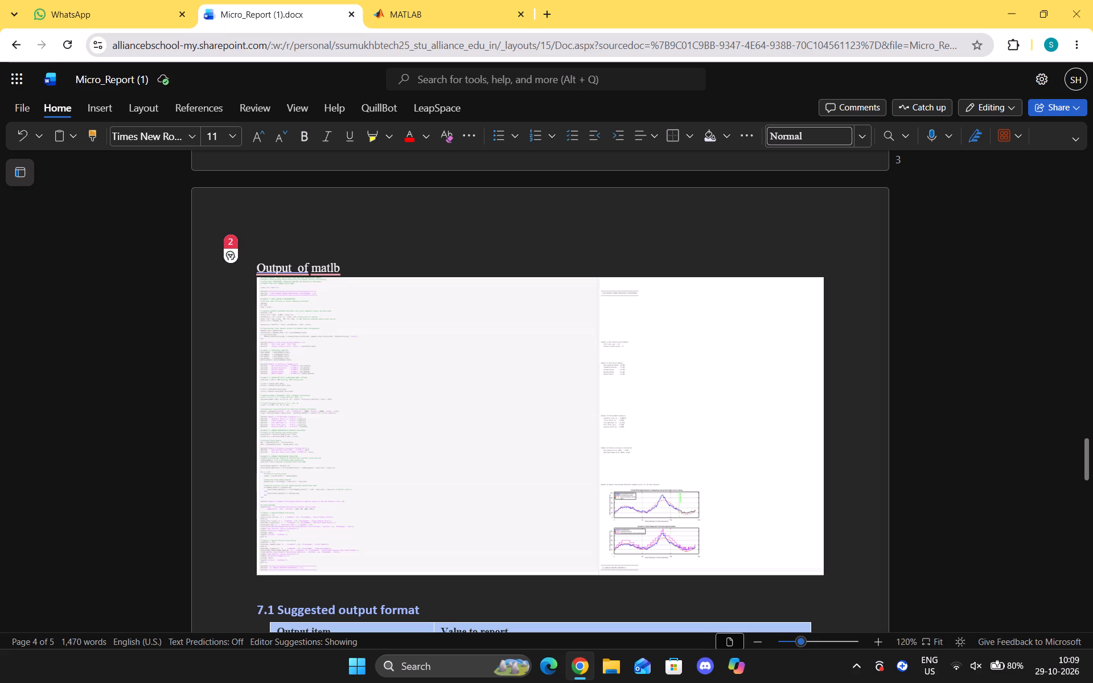
pyautogui.click(1008, 248)
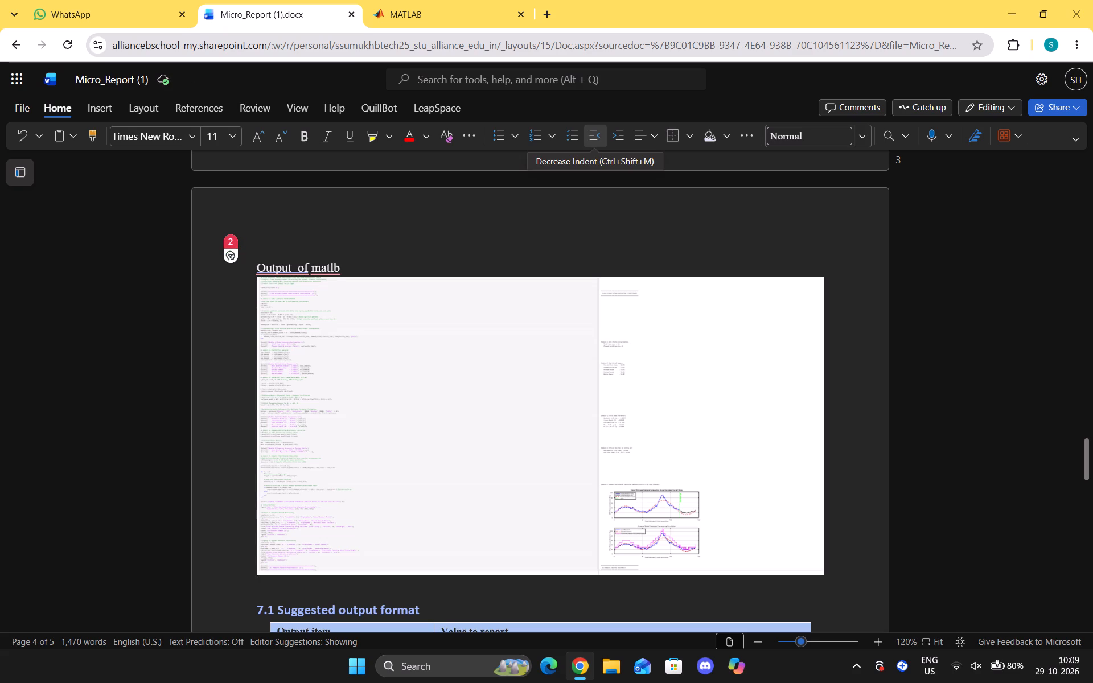
pyautogui.click(631, 133)
pyautogui.click(676, 191)
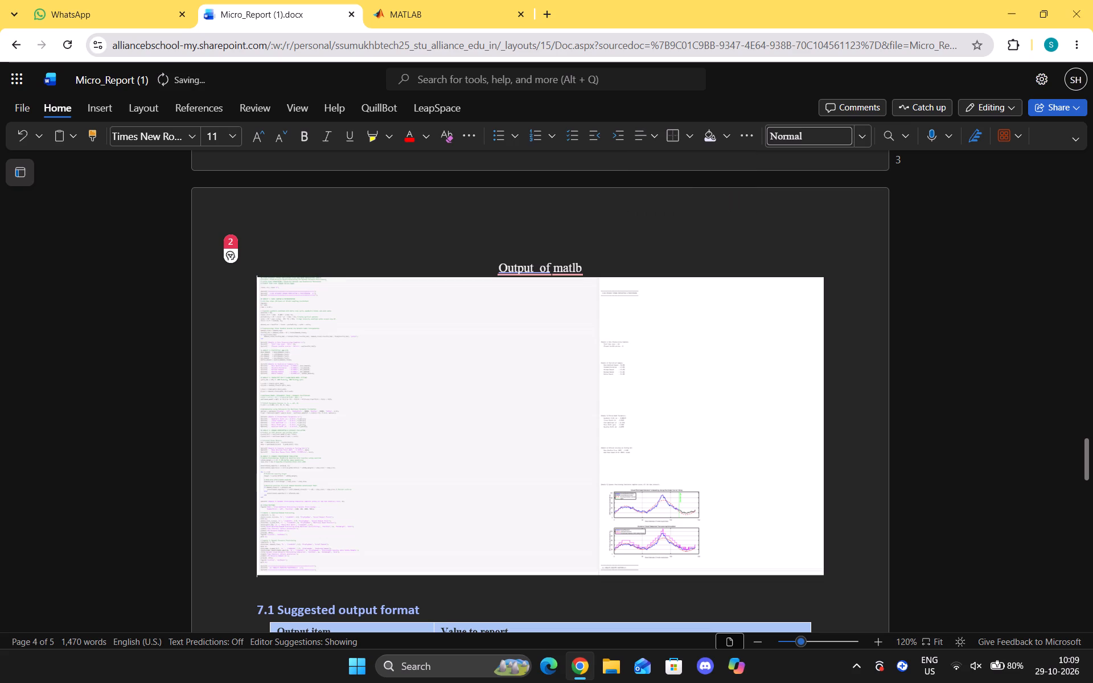
# Correct the caption's word spacing and spelling with the suggested corrections so that it reads "Output of Matlab".
pyautogui.click(527, 264)
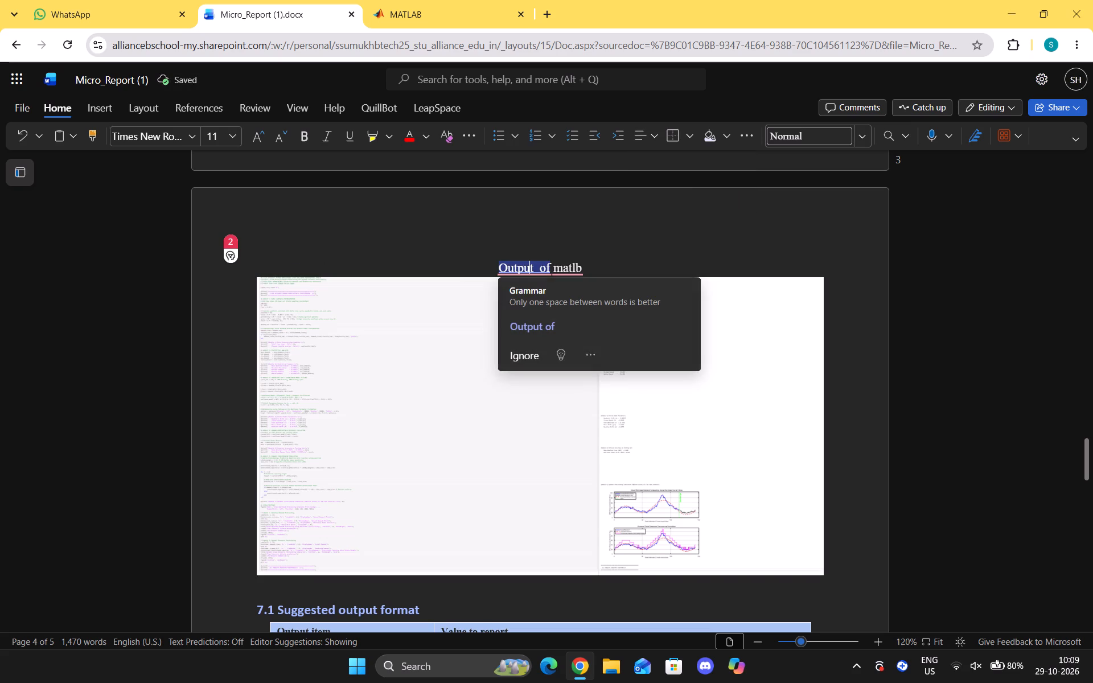
pyautogui.click(552, 330)
pyautogui.click(566, 266)
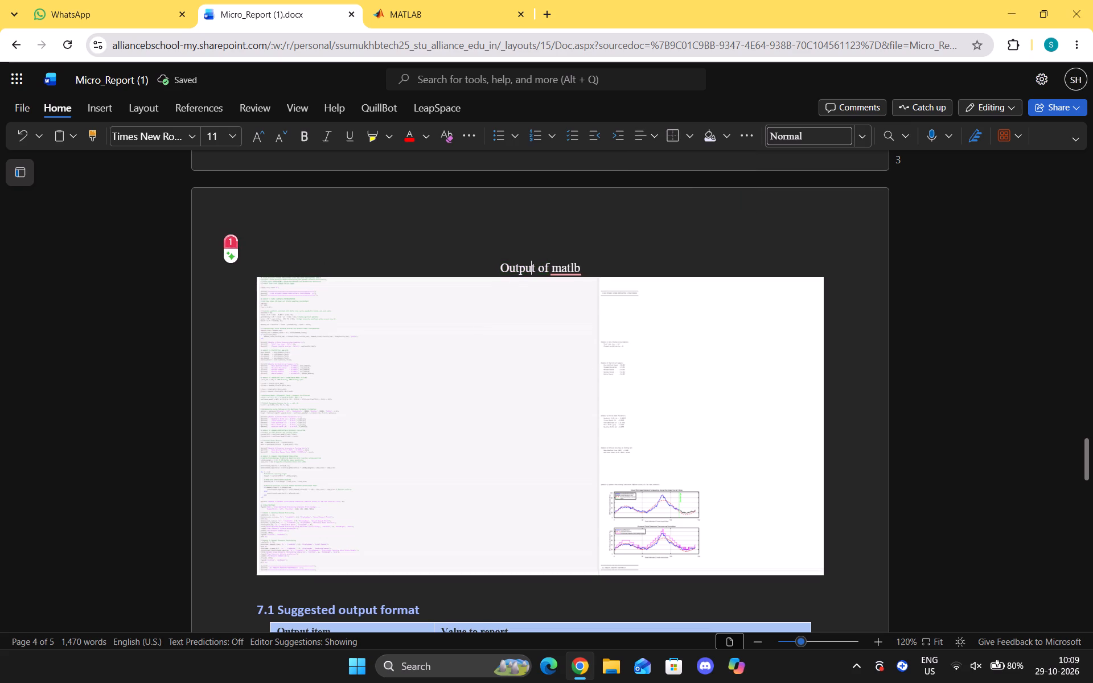
pyautogui.click(570, 269)
pyautogui.click(570, 269)
pyautogui.click(228, 234)
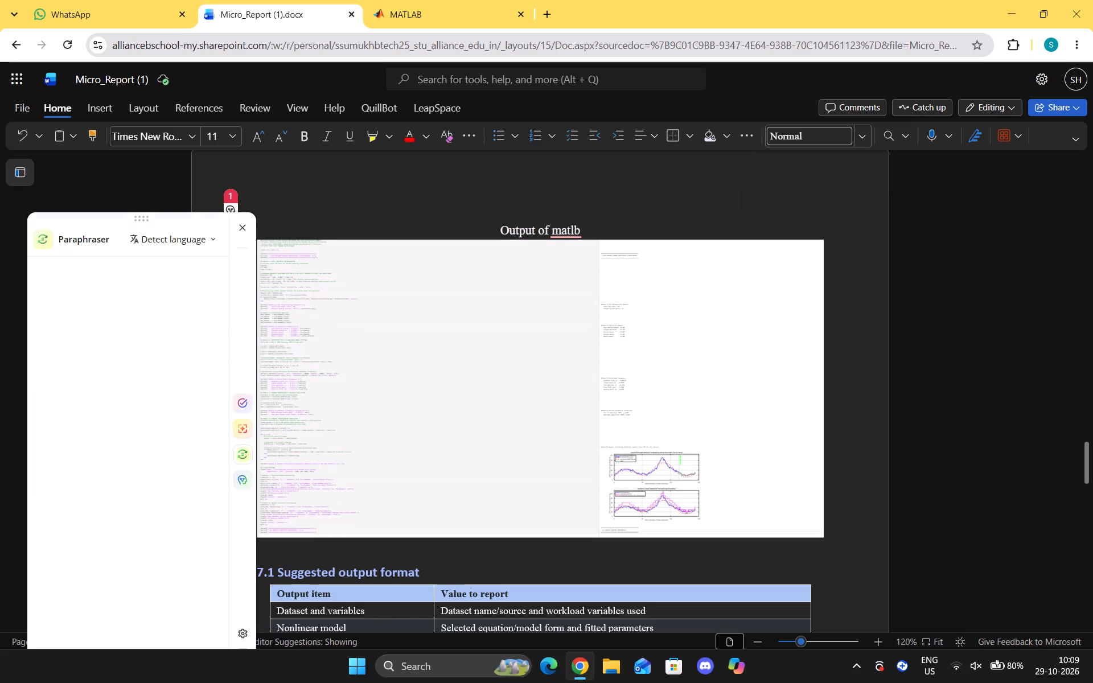
pyautogui.click(63, 382)
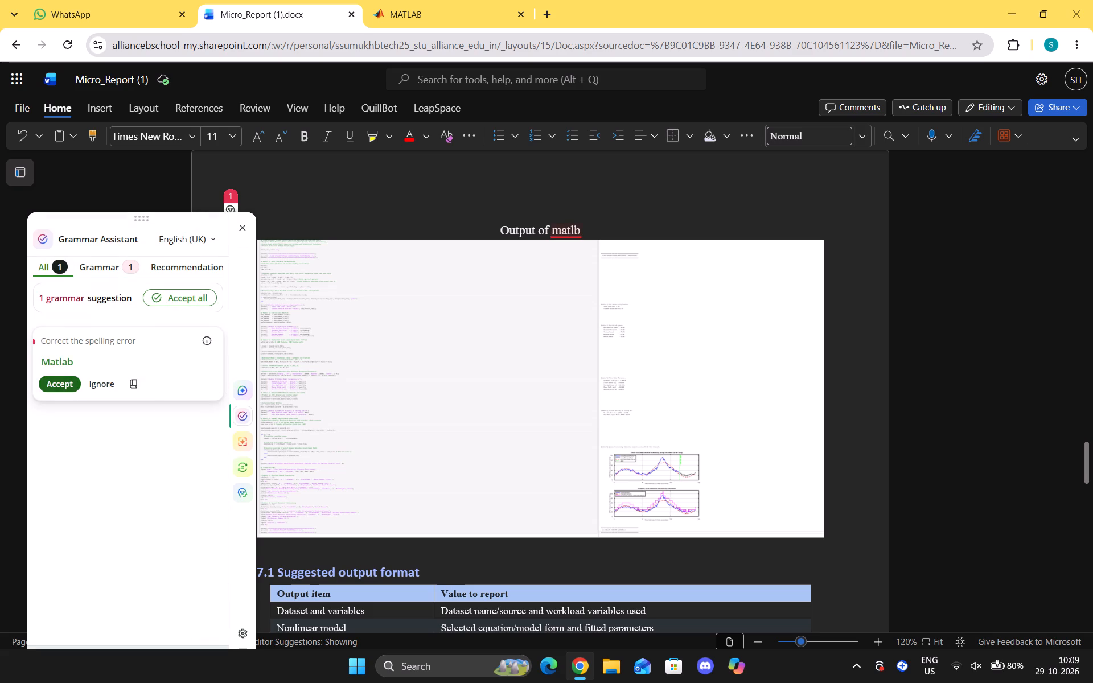
pyautogui.click(955, 225)
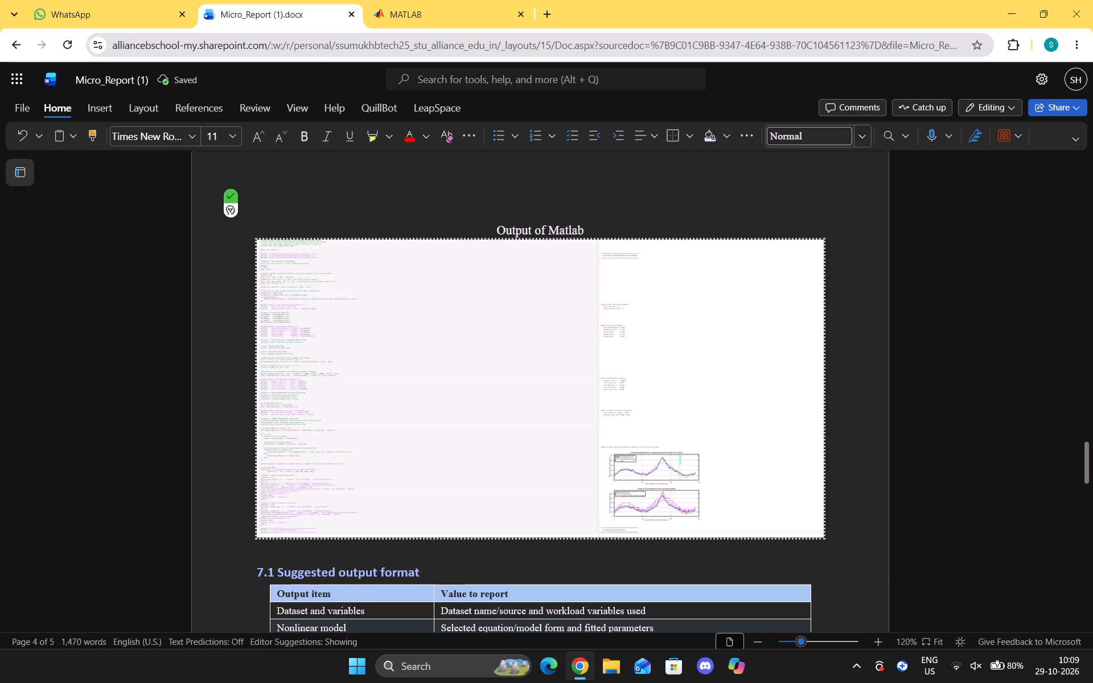
# Review the report's layout around the captioned screenshot in section 7.0 and on through 11.0 Tentative Resources Required.
pyautogui.click(1092, 332)
pyautogui.scroll(8, 902, 348)
pyautogui.scroll(-10, 902, 348)
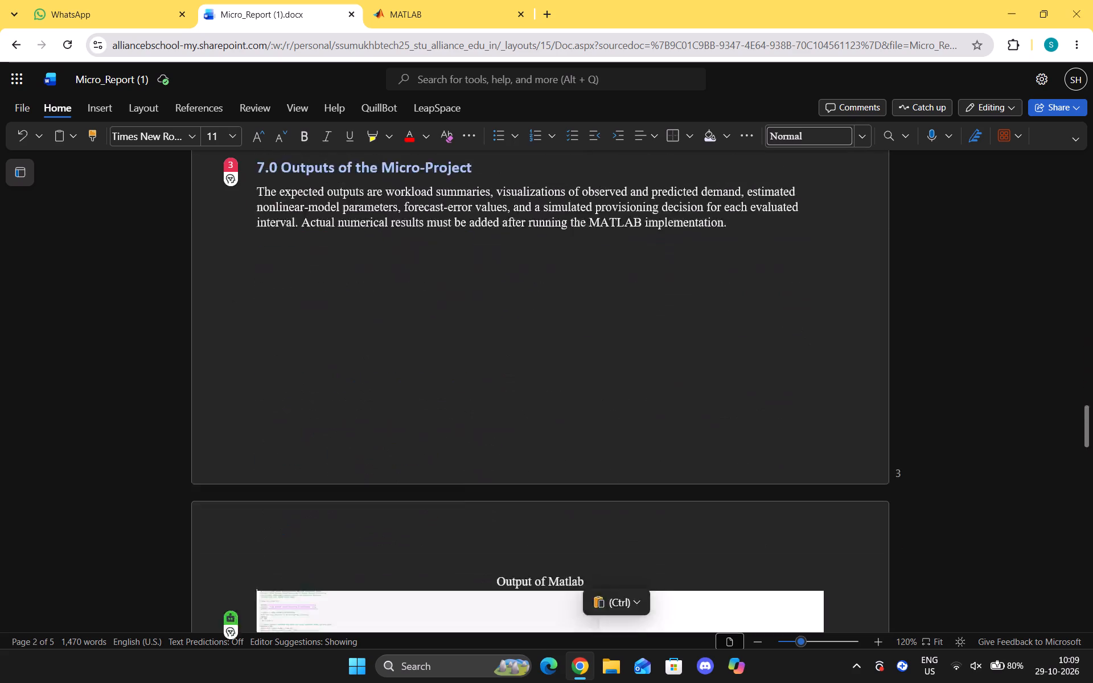
pyautogui.scroll(-4, 902, 348)
pyautogui.scroll(6, 902, 348)
pyautogui.scroll(-15, 902, 348)
pyautogui.scroll(-7, 902, 348)
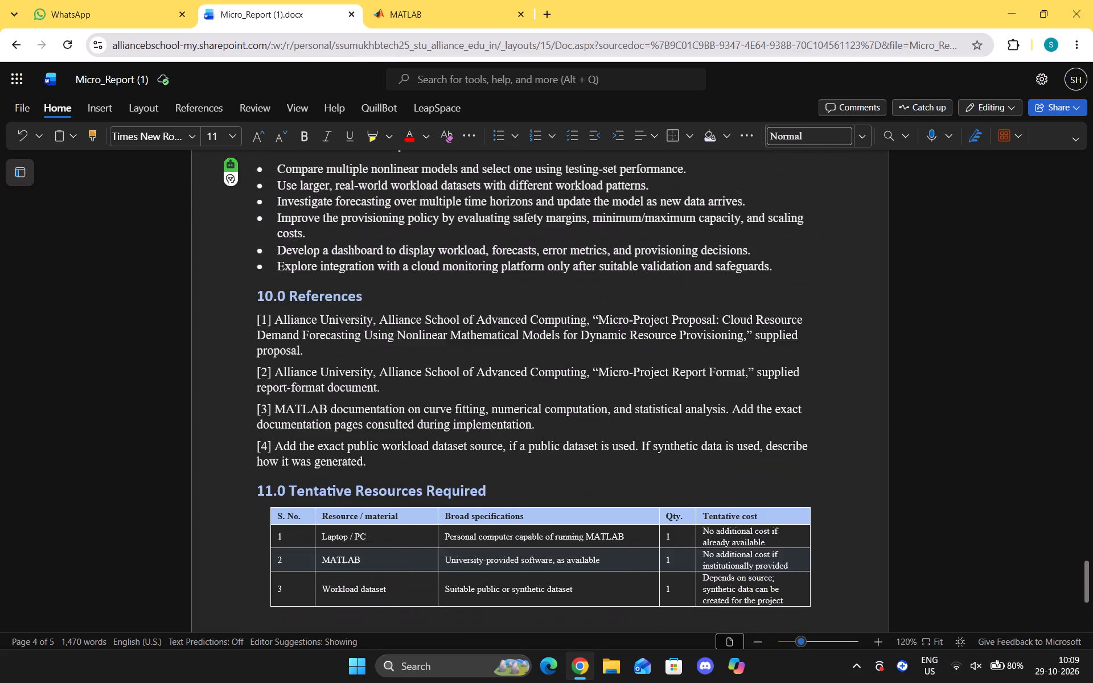
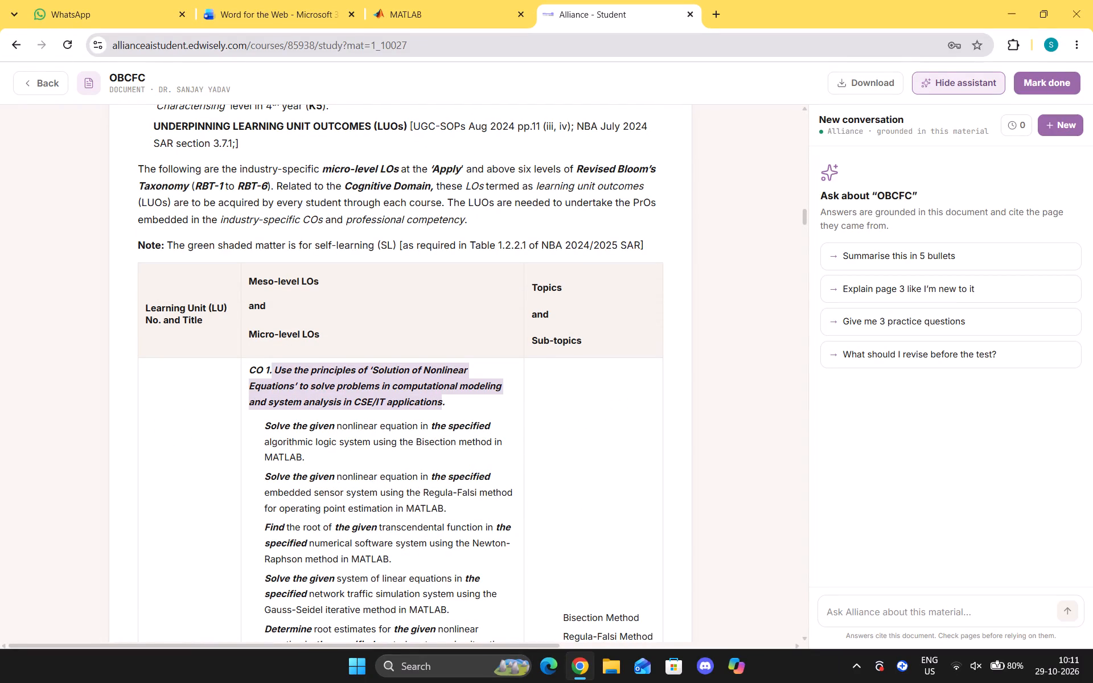
pyautogui.click(245, 369)
pyautogui.moveTo(249, 369); pyautogui.dragTo(445, 401)
pyautogui.hotkey('ctrl', 'c')
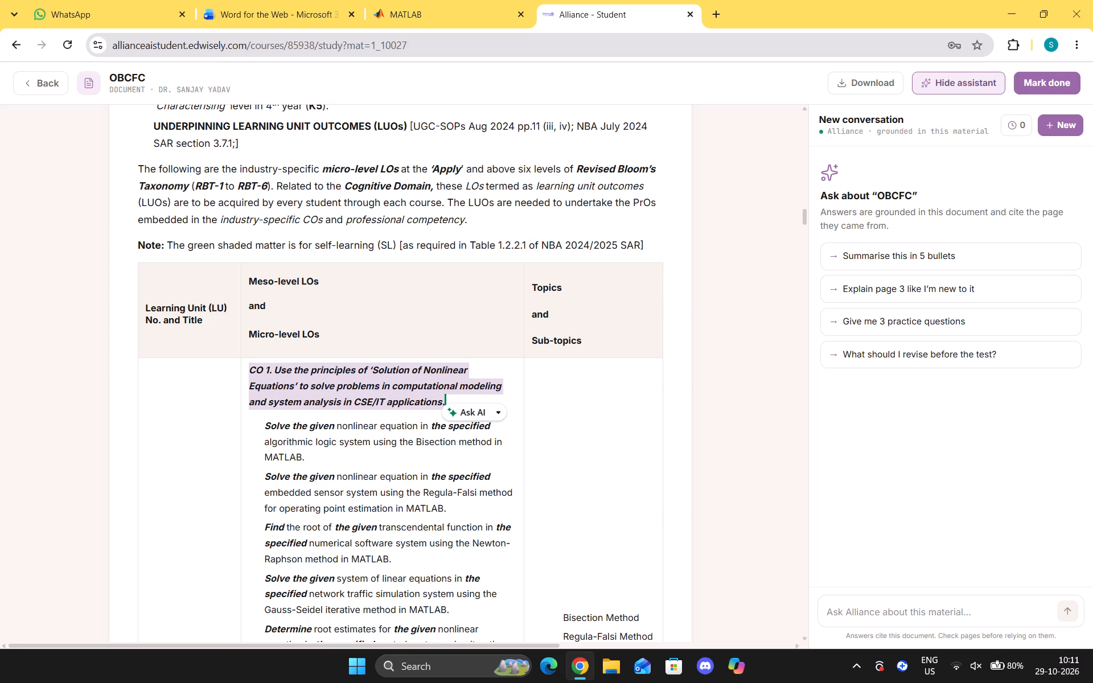
pyautogui.click(307, 0)
pyautogui.click(310, 314)
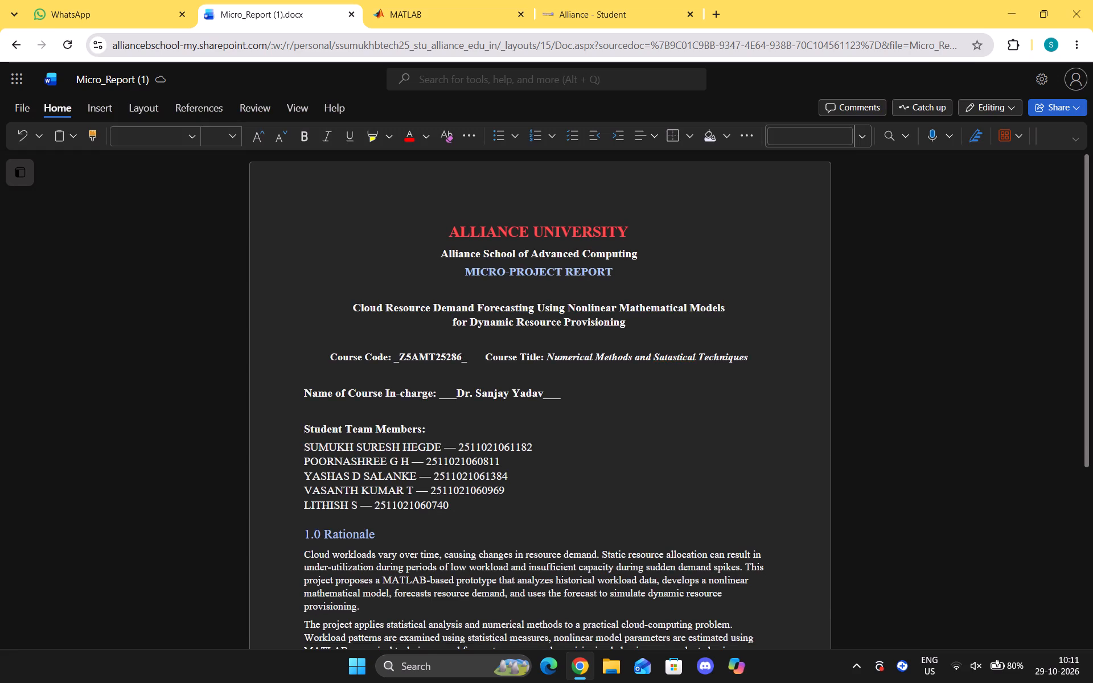
pyautogui.scroll(-7, 476, 298)
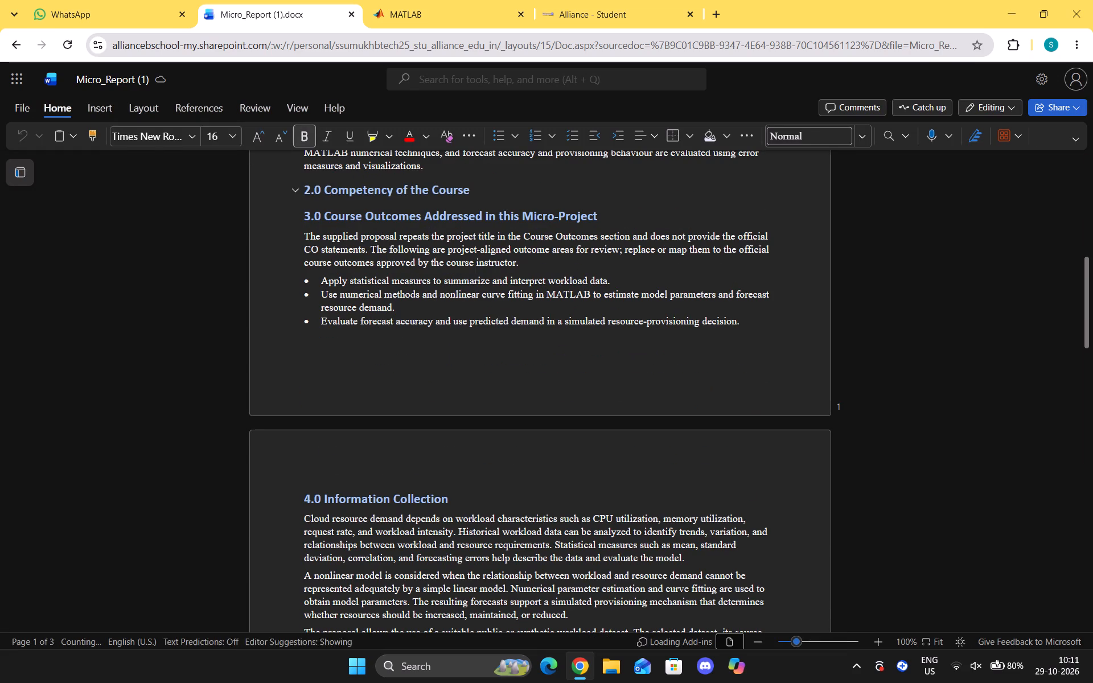
pyautogui.click(478, 188)
pyautogui.press('Return')
pyautogui.hotkey('ctrl', 'v')
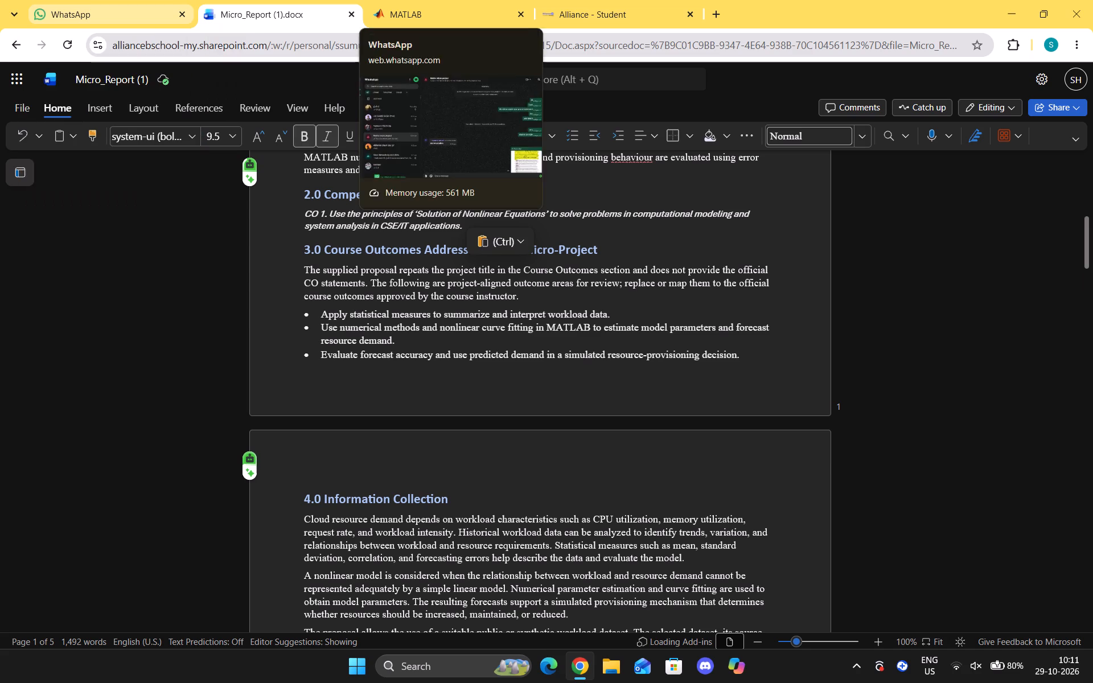
# Copy the CO 3 statement on Basic Statistics from the OBCFC document into a new line below CO 1 in the Word report.
pyautogui.click(597, 7)
pyautogui.click(597, 20)
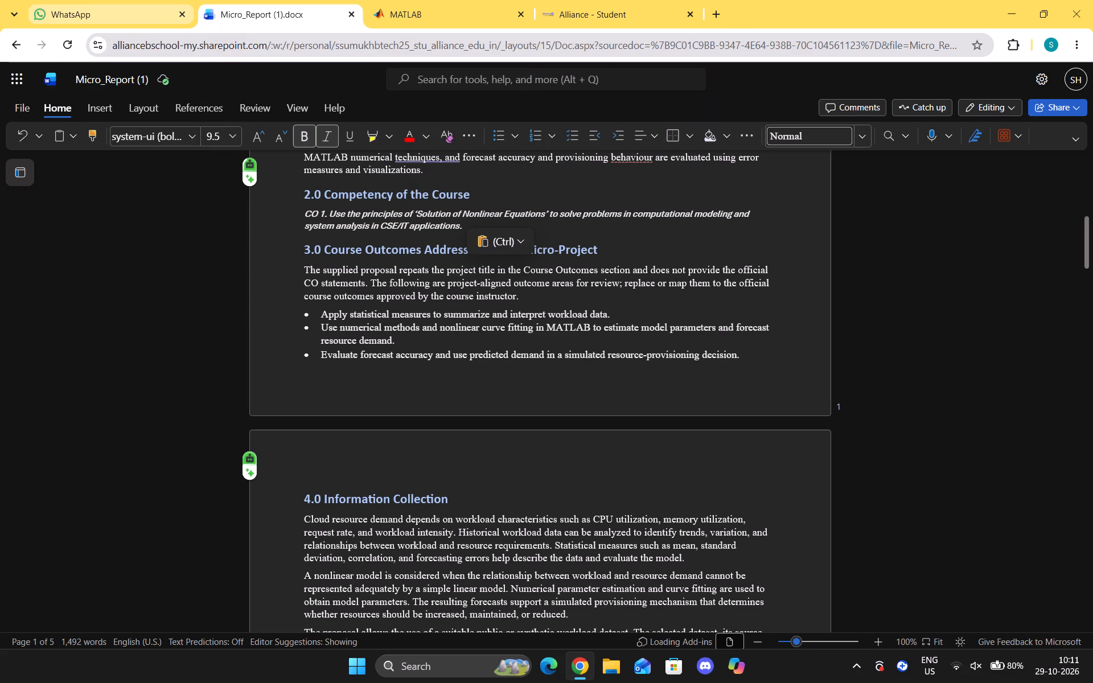
pyautogui.scroll(-11, 416, 211)
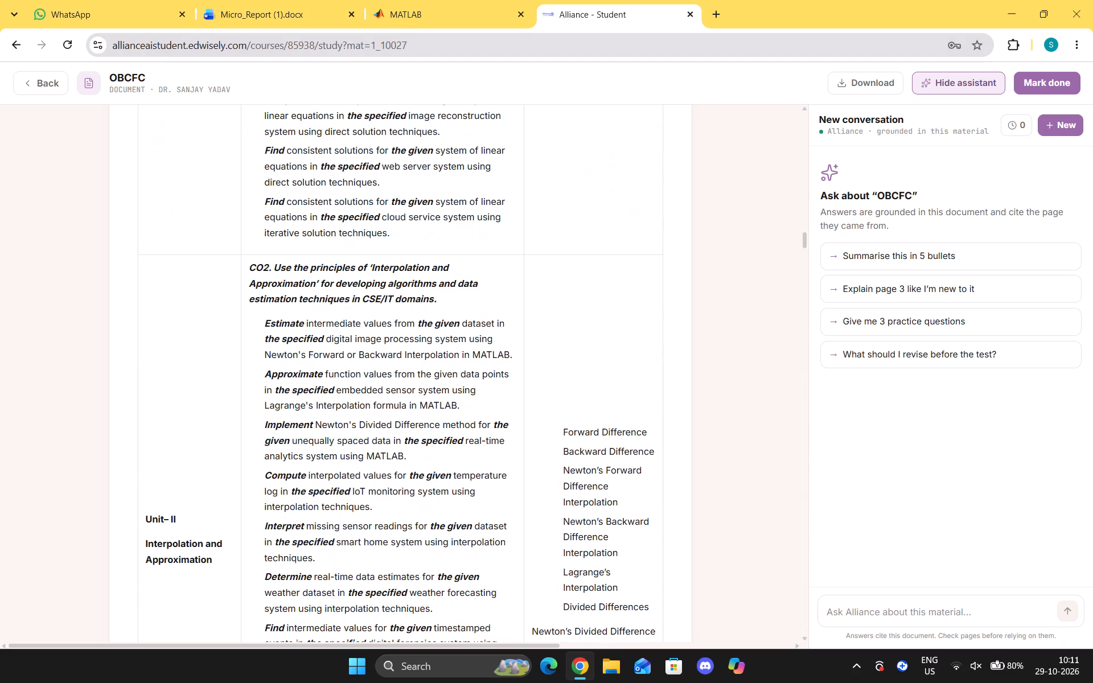
pyautogui.scroll(-6, 293, 273)
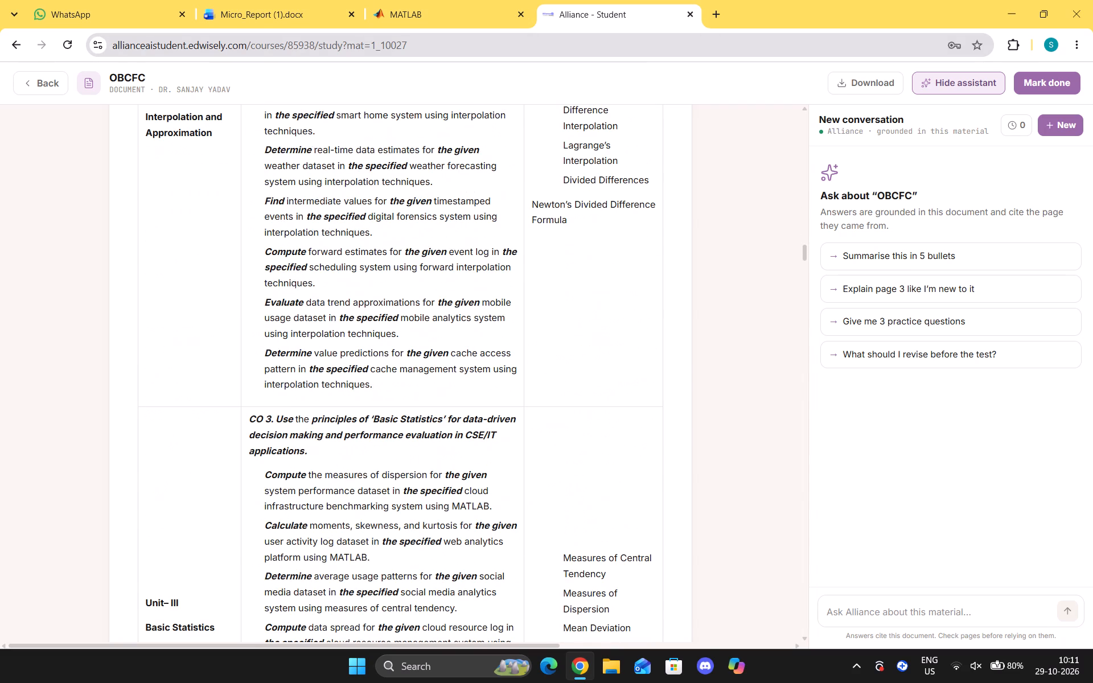
pyautogui.moveTo(248, 417); pyautogui.dragTo(311, 442)
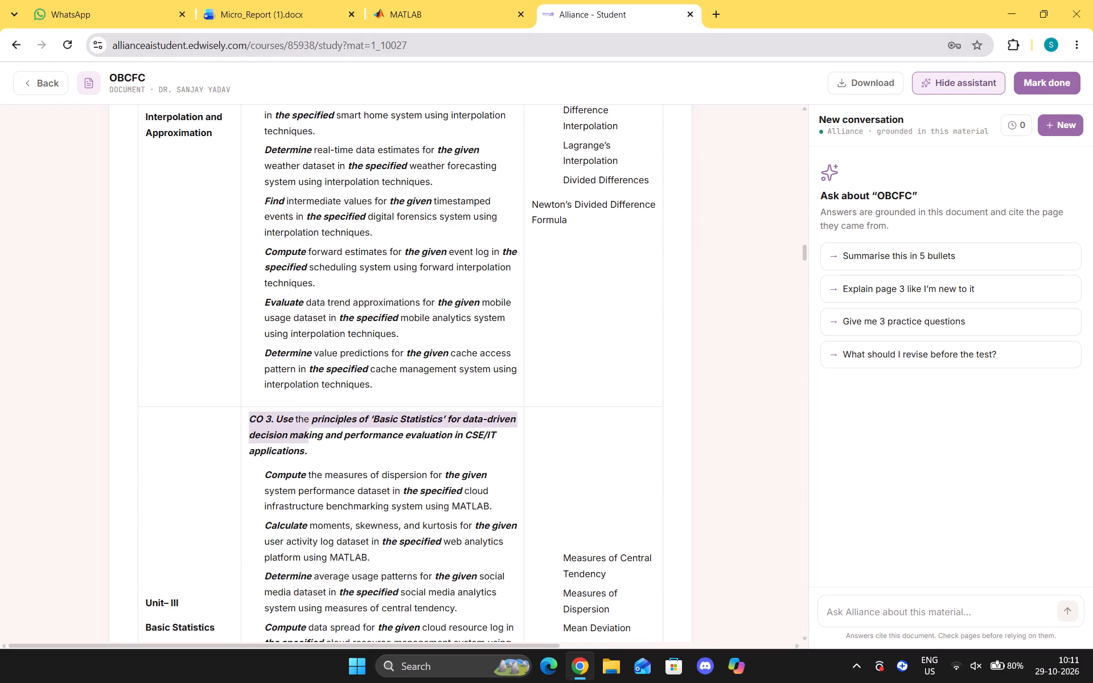
pyautogui.moveTo(311, 442); pyautogui.dragTo(316, 453)
pyautogui.hotkey('ctrl', 'c')
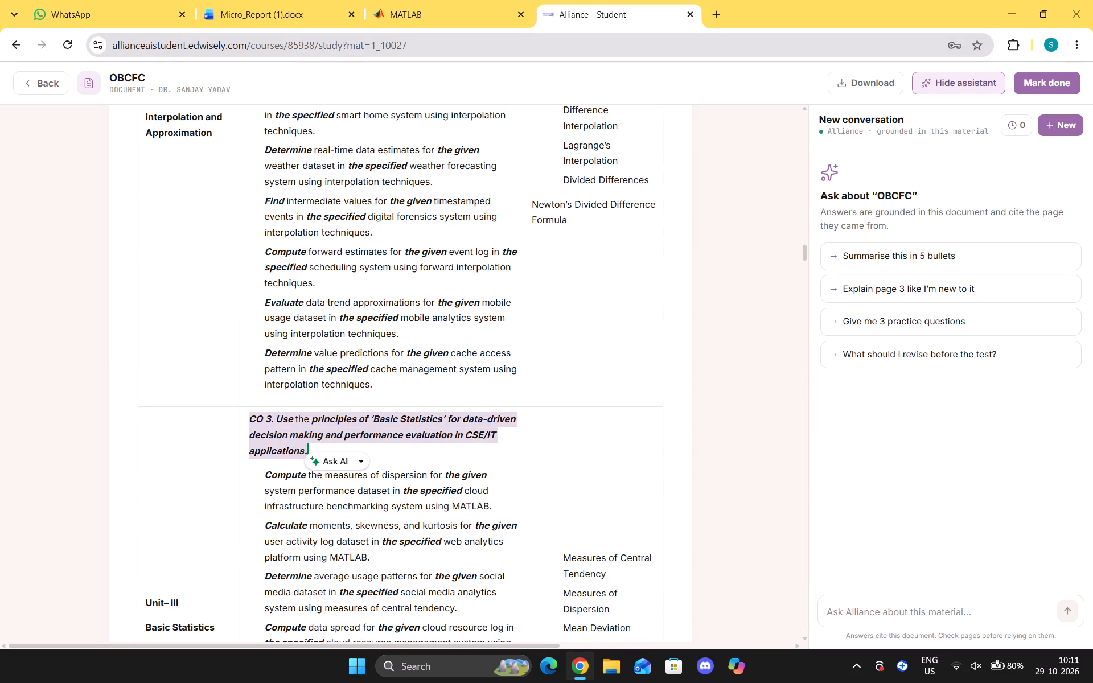
pyautogui.click(286, 0)
pyautogui.press('Return')
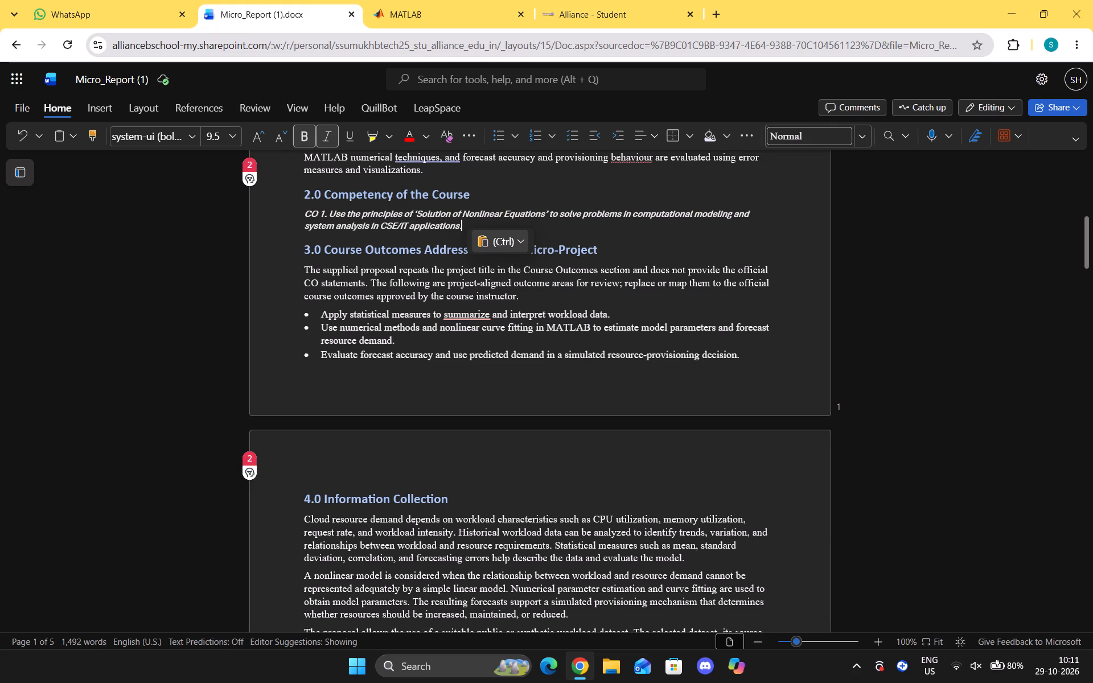
pyautogui.hotkey('ctrl', 'v')
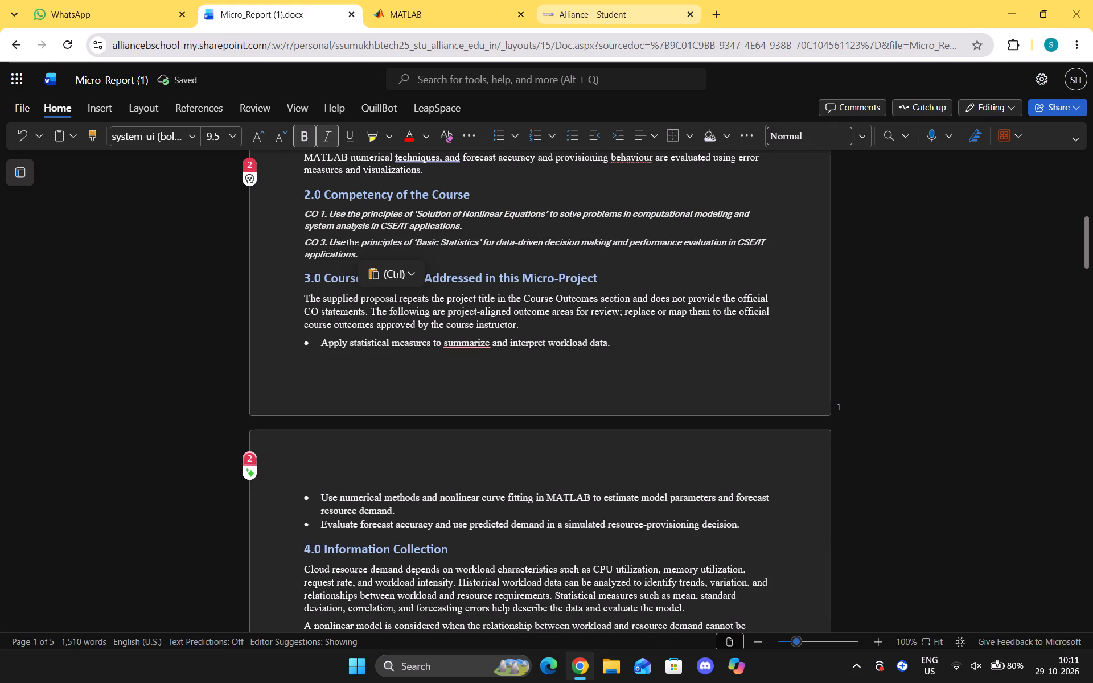
# Copy the CO 5 statement on Regression from the OBCFC document into a new line below CO 3 in the Word report.
pyautogui.click(550, 17)
pyautogui.scroll(-9, 258, 237)
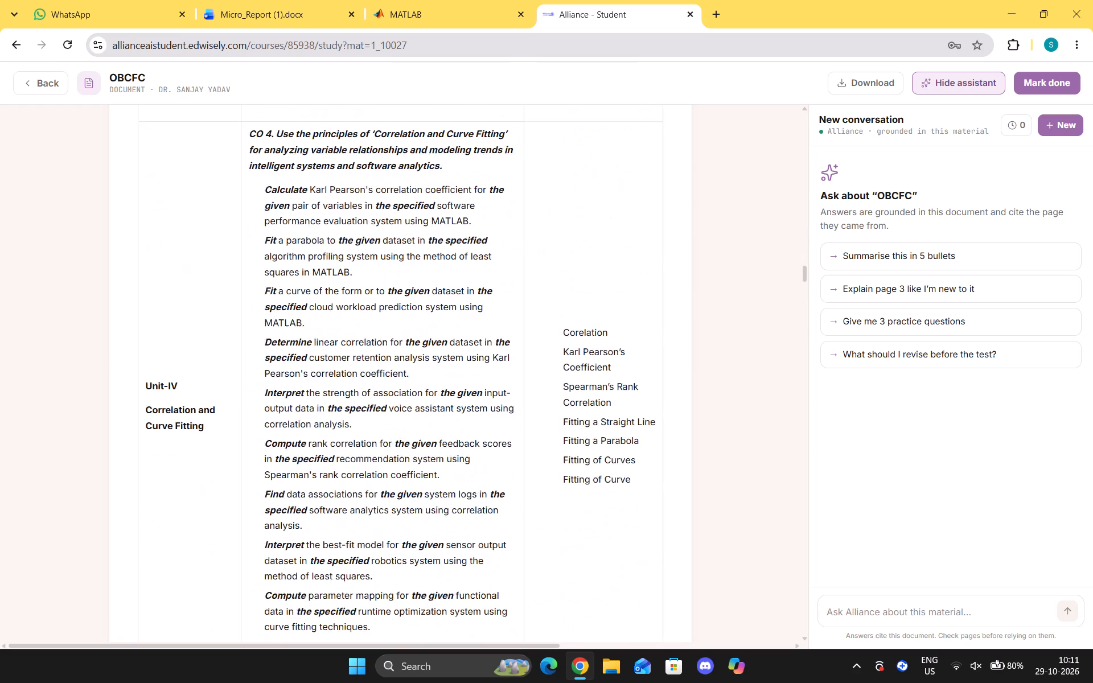
pyautogui.scroll(-7, 258, 237)
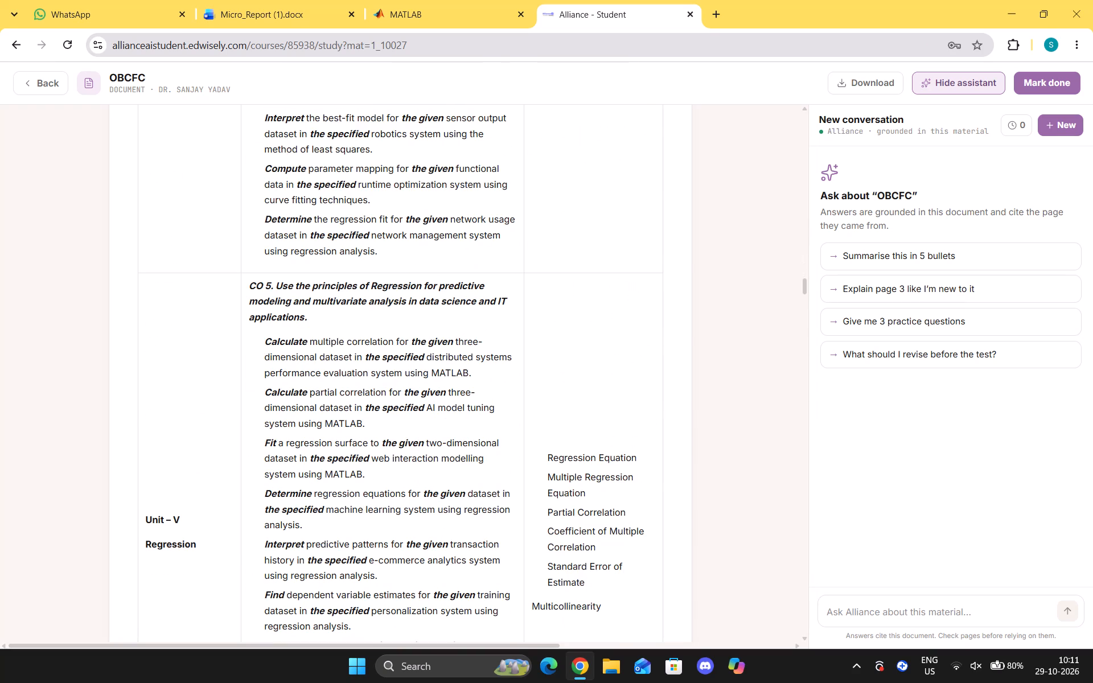
pyautogui.moveTo(249, 285); pyautogui.dragTo(309, 318)
pyautogui.hotkey('ctrl', 'c')
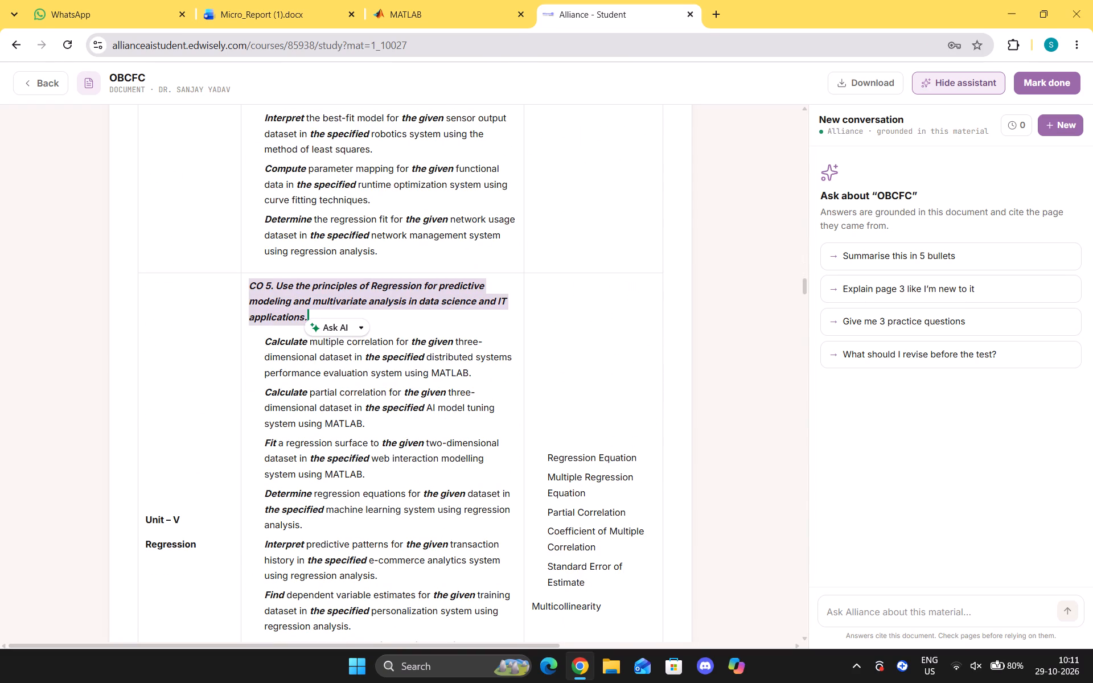
pyautogui.click(268, 7)
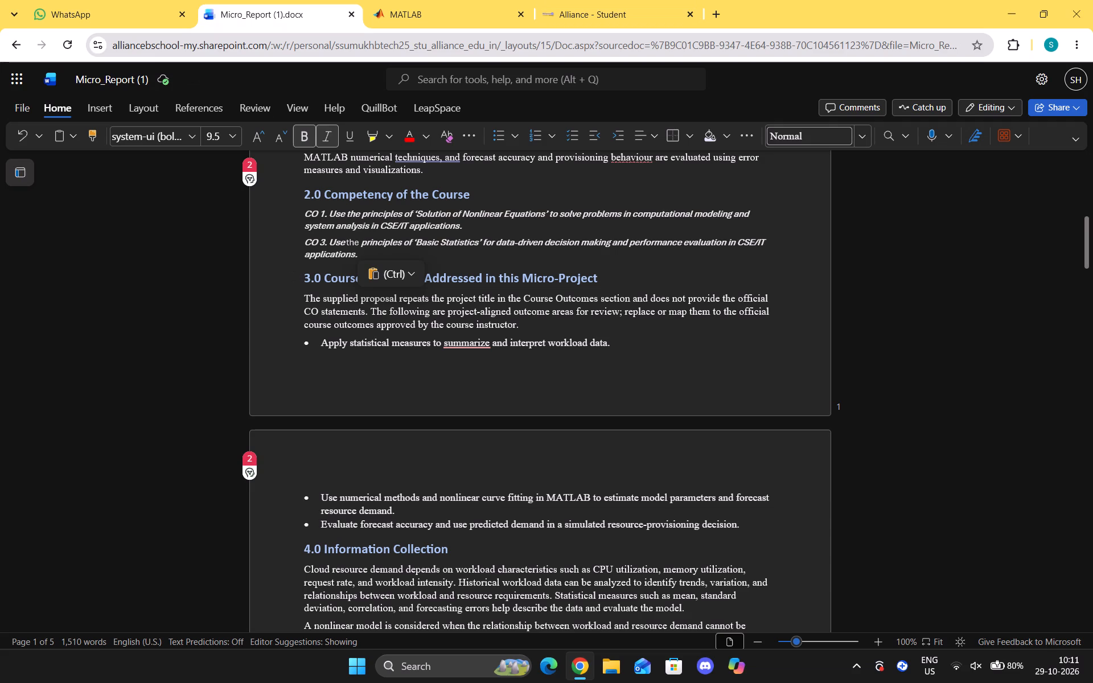
pyautogui.press('Return')
pyautogui.hotkey('ctrl', 'v')
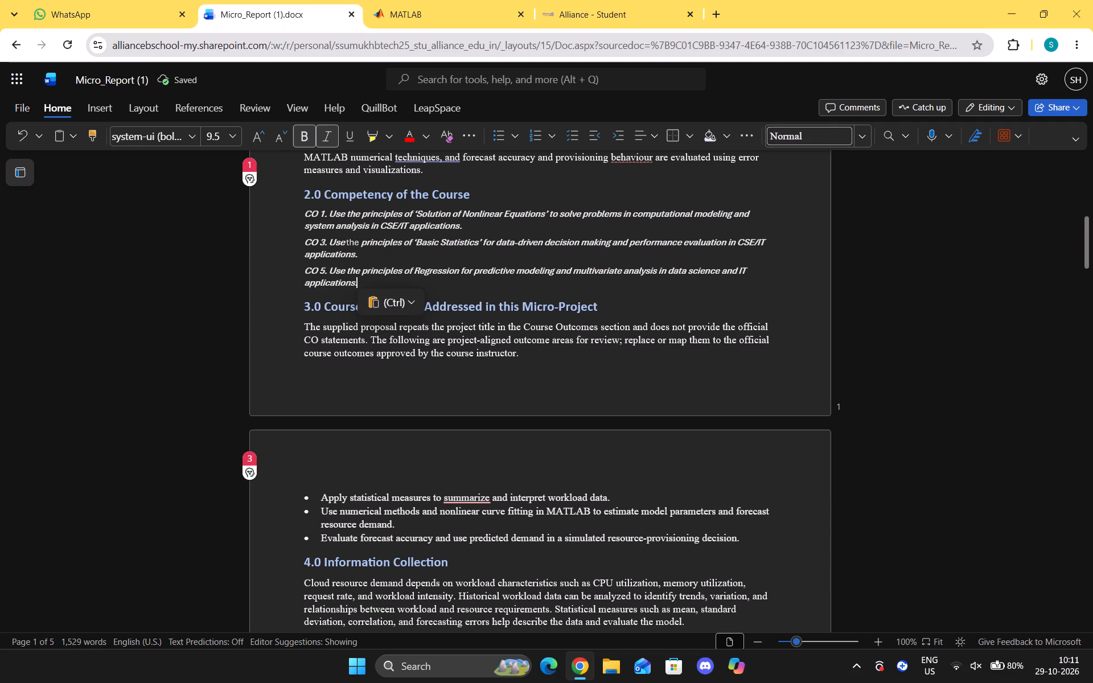
# Change the font of the three CO statements under 2.0 Competency of the Course to Times New Roman.
pyautogui.moveTo(359, 285); pyautogui.dragTo(297, 212)
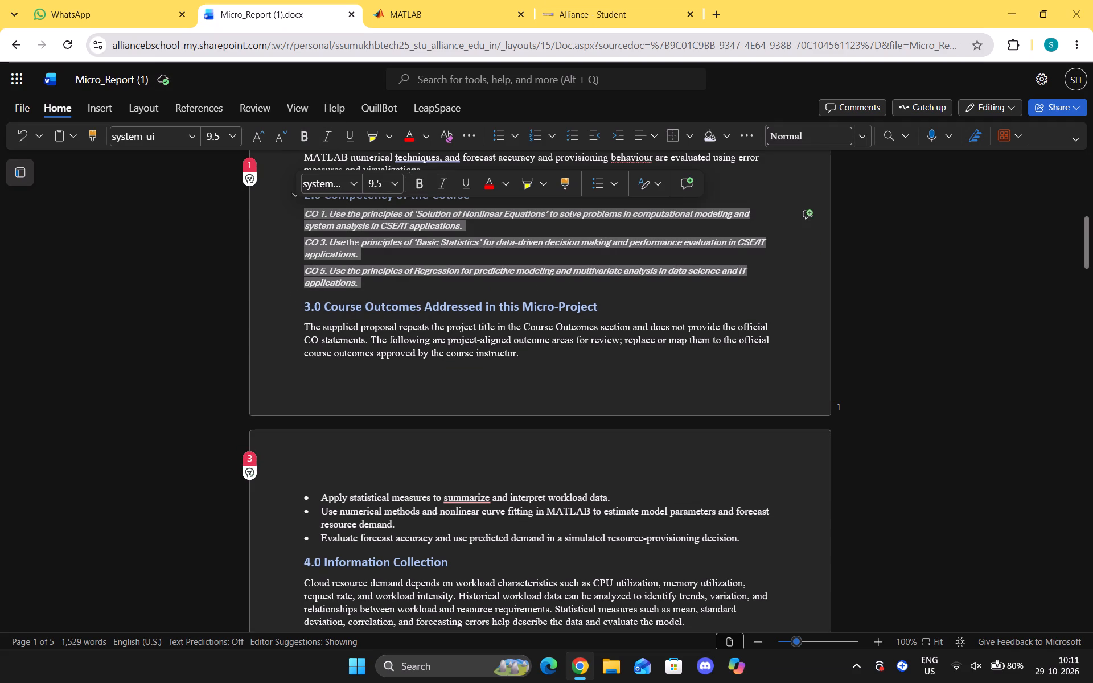
pyautogui.click(348, 186)
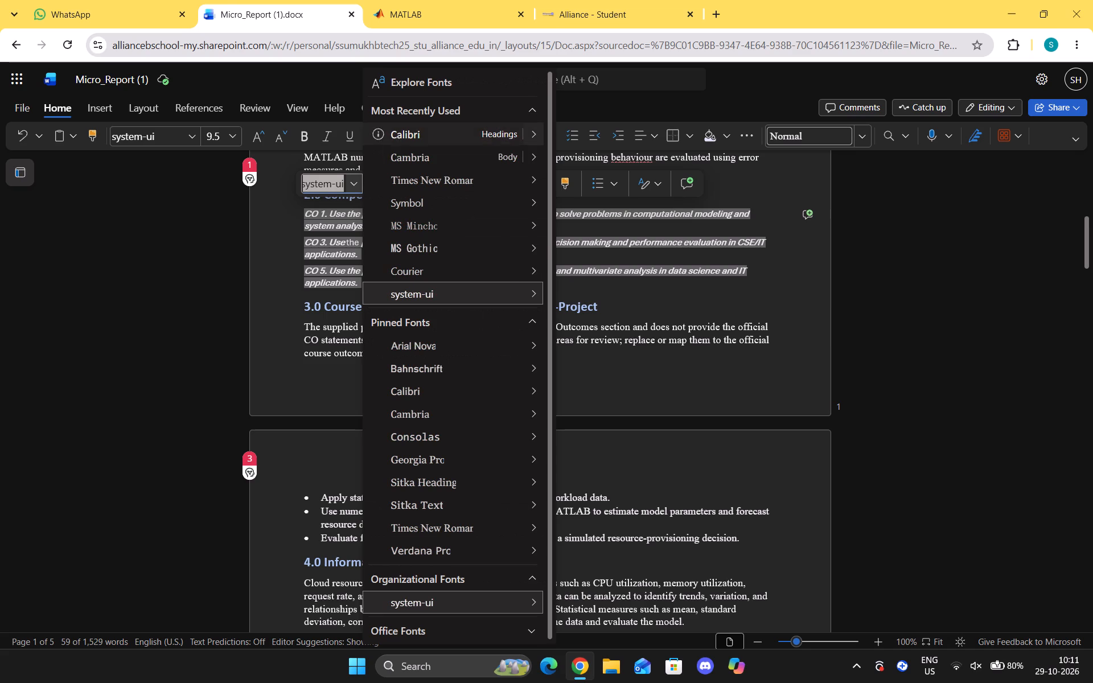
pyautogui.click(445, 176)
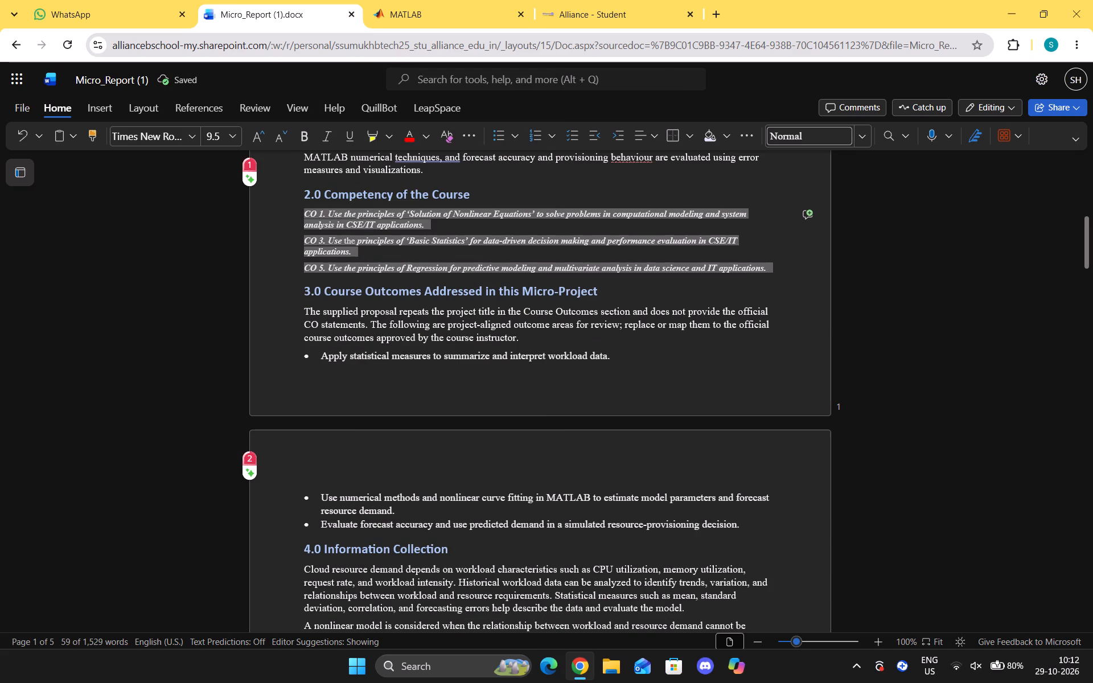
pyautogui.click(765, 244)
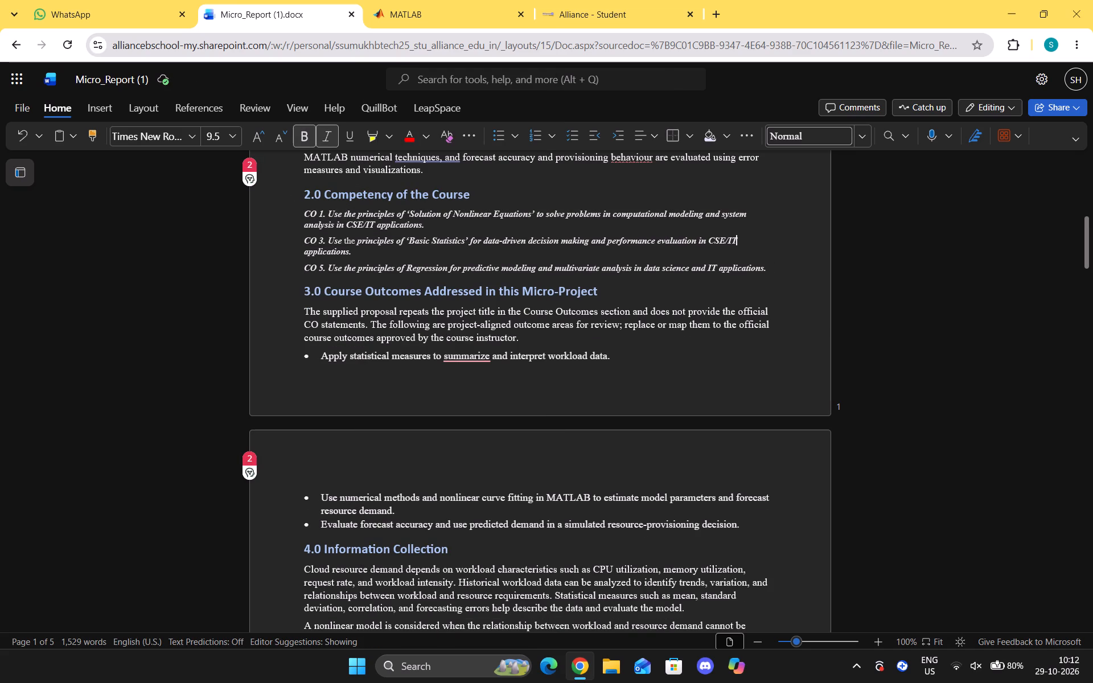
# Set the font size of the three CO statements under 2.0 Competency of the Course to 11.
pyautogui.moveTo(768, 271); pyautogui.dragTo(736, 272)
pyautogui.moveTo(736, 272); pyautogui.dragTo(302, 213)
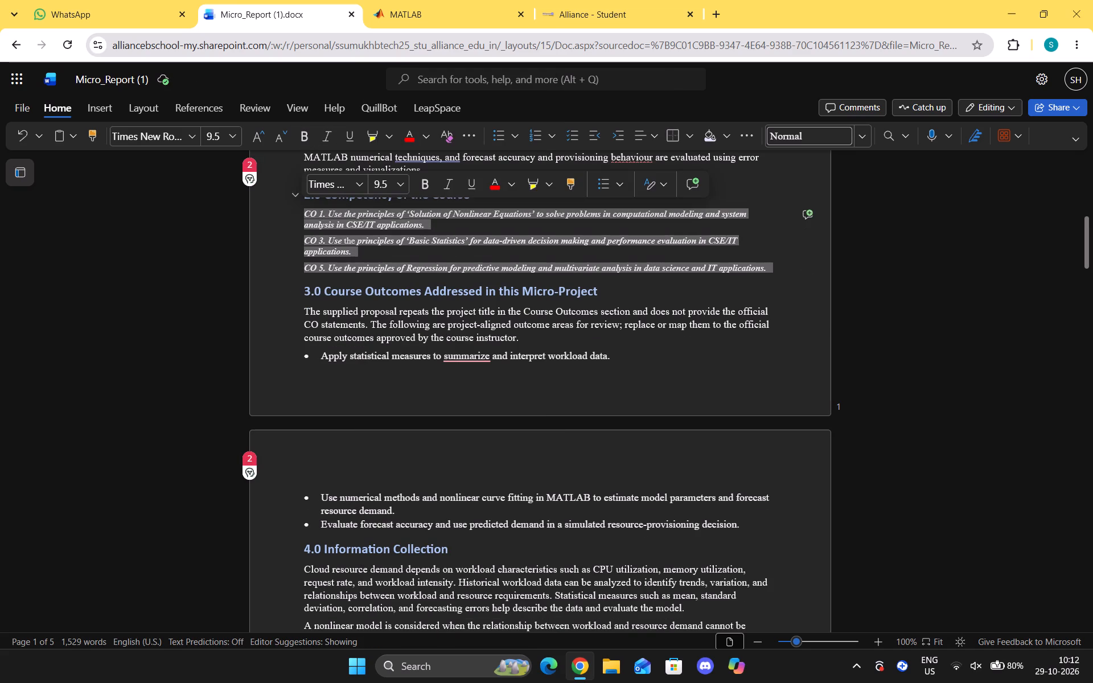
pyautogui.click(400, 187)
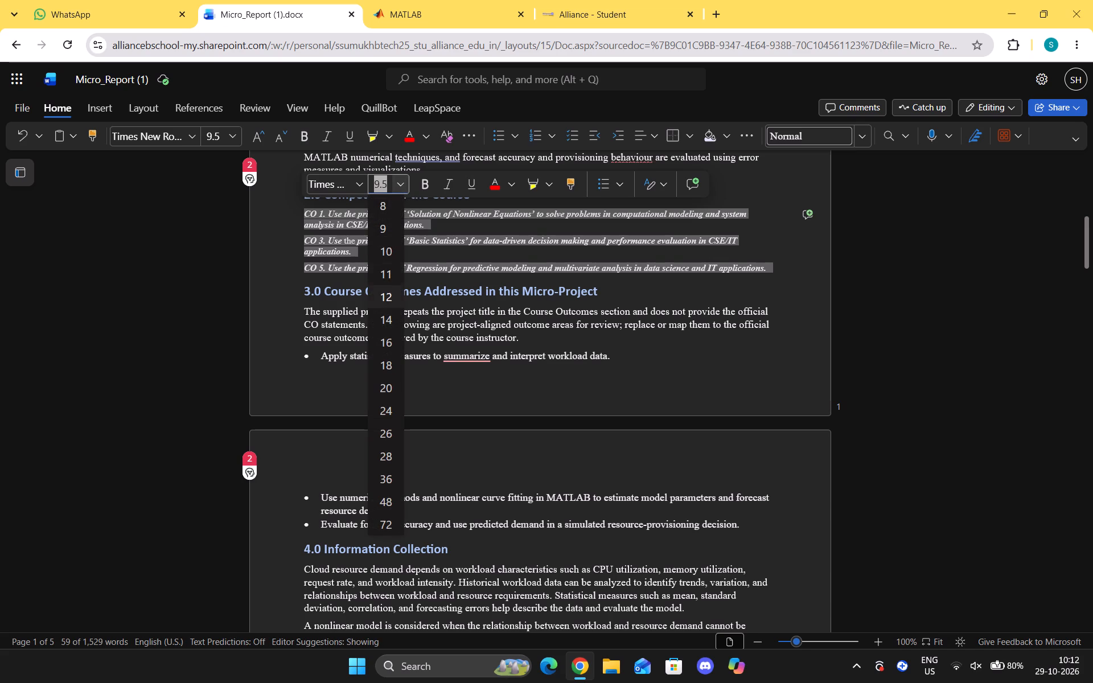
pyautogui.click(393, 275)
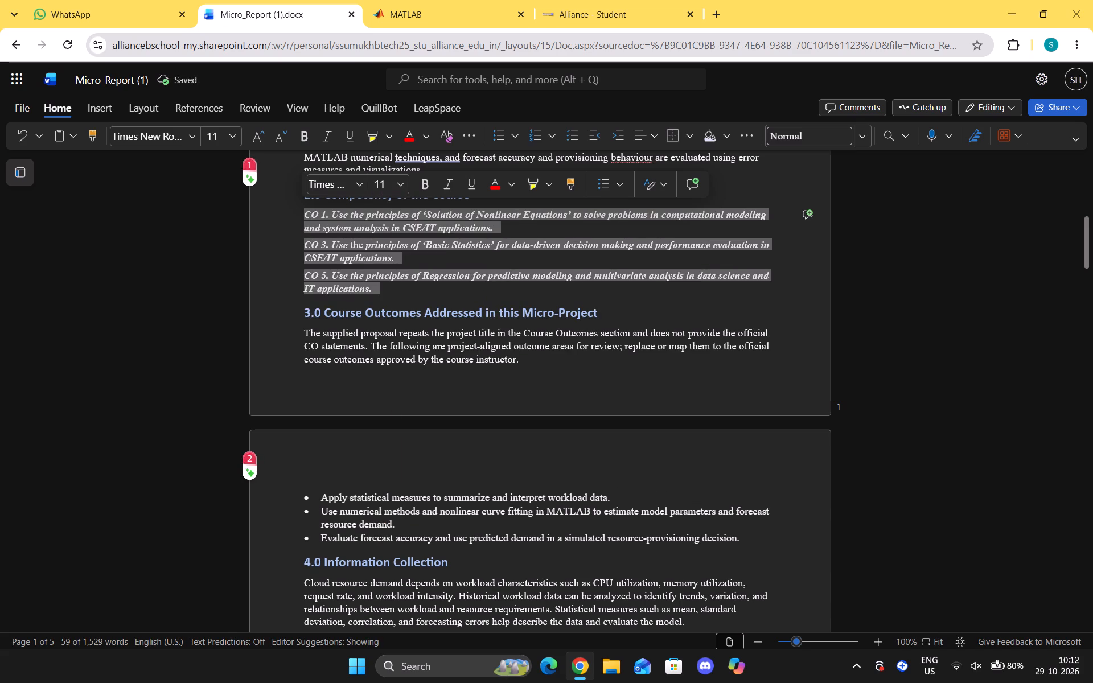
pyautogui.click(683, 295)
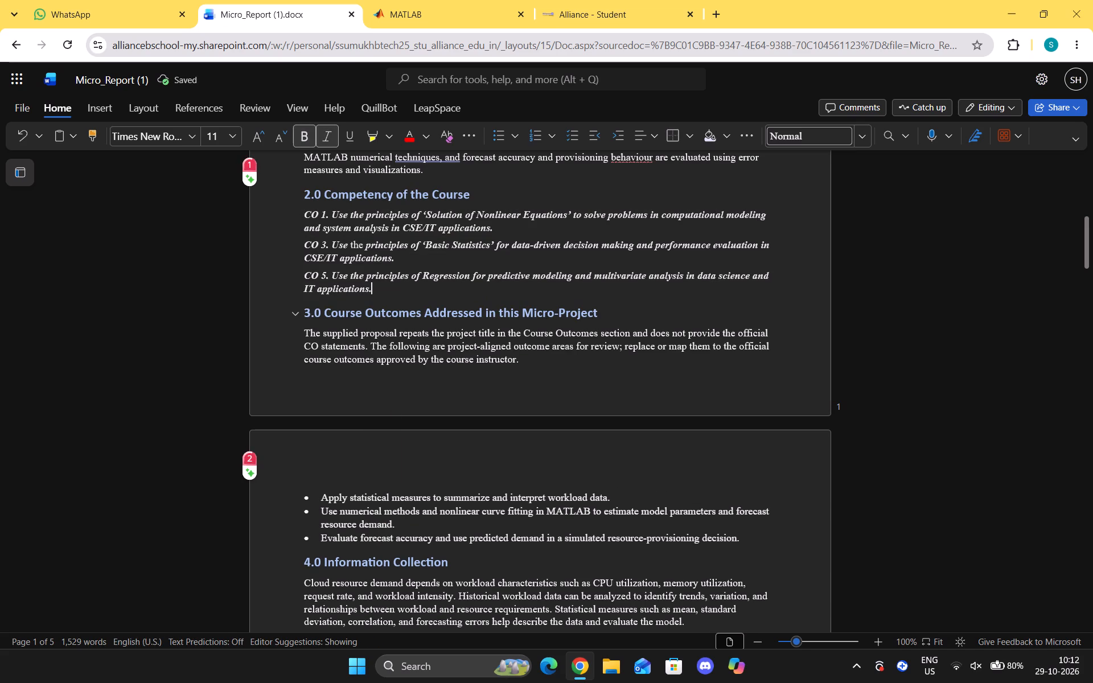
# Format the heading 3.0 Course Outcomes Addressed in this Micro-Project in Times New Roman with black font colour.
pyautogui.moveTo(628, 316); pyautogui.dragTo(282, 320)
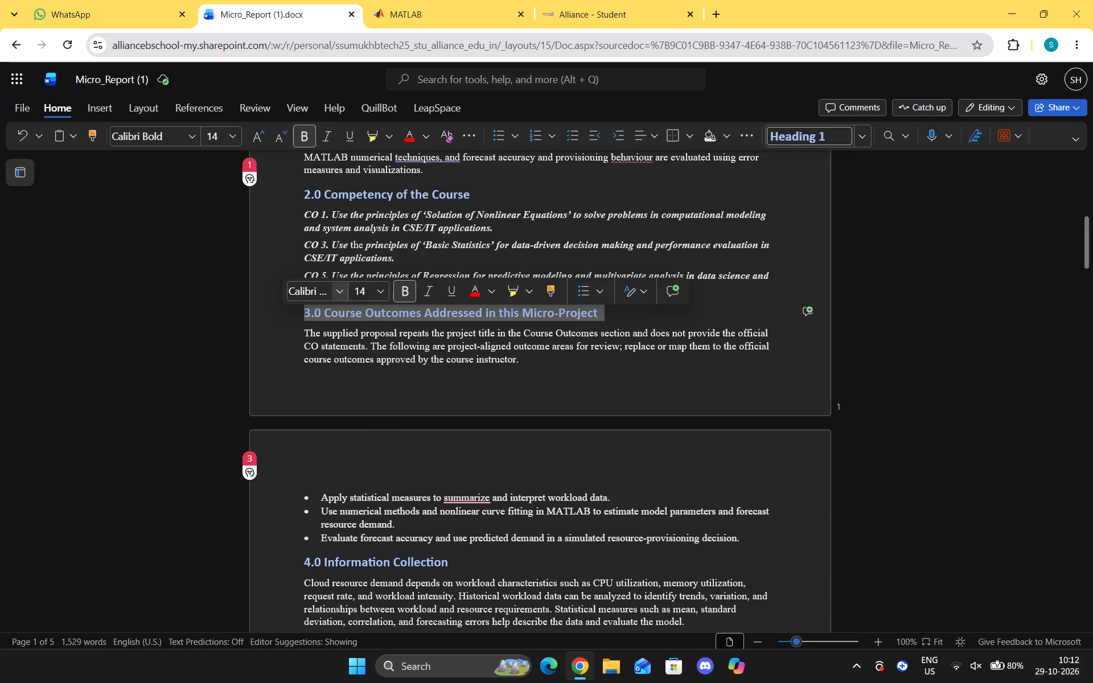
pyautogui.click(344, 289)
pyautogui.click(429, 180)
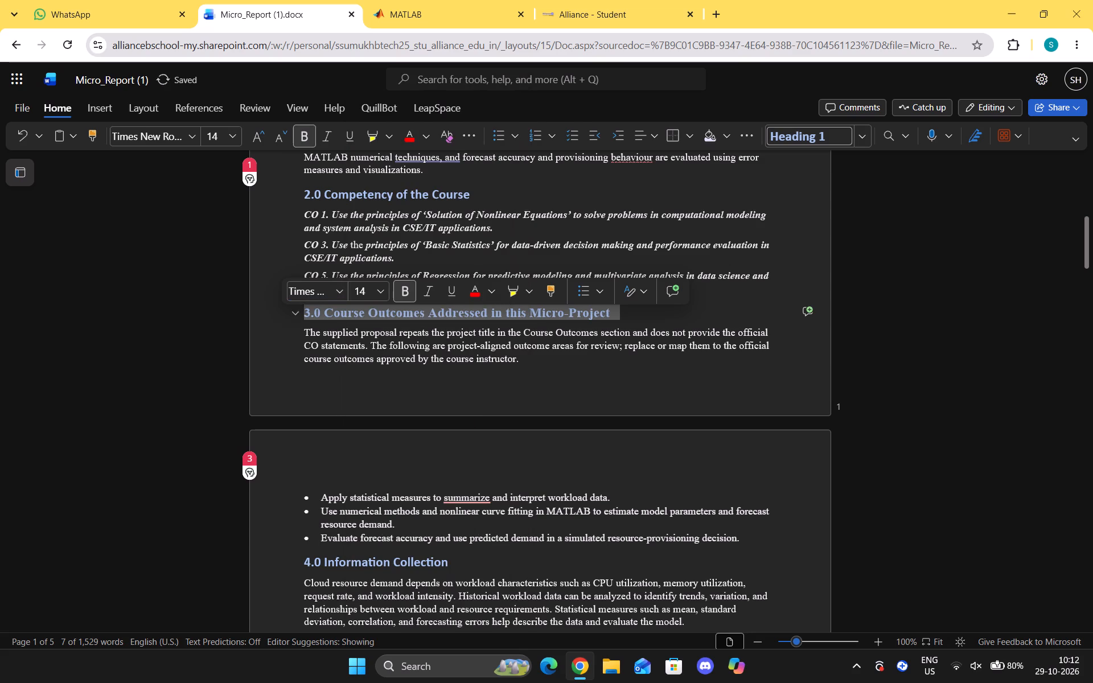
pyautogui.click(493, 282)
pyautogui.click(492, 389)
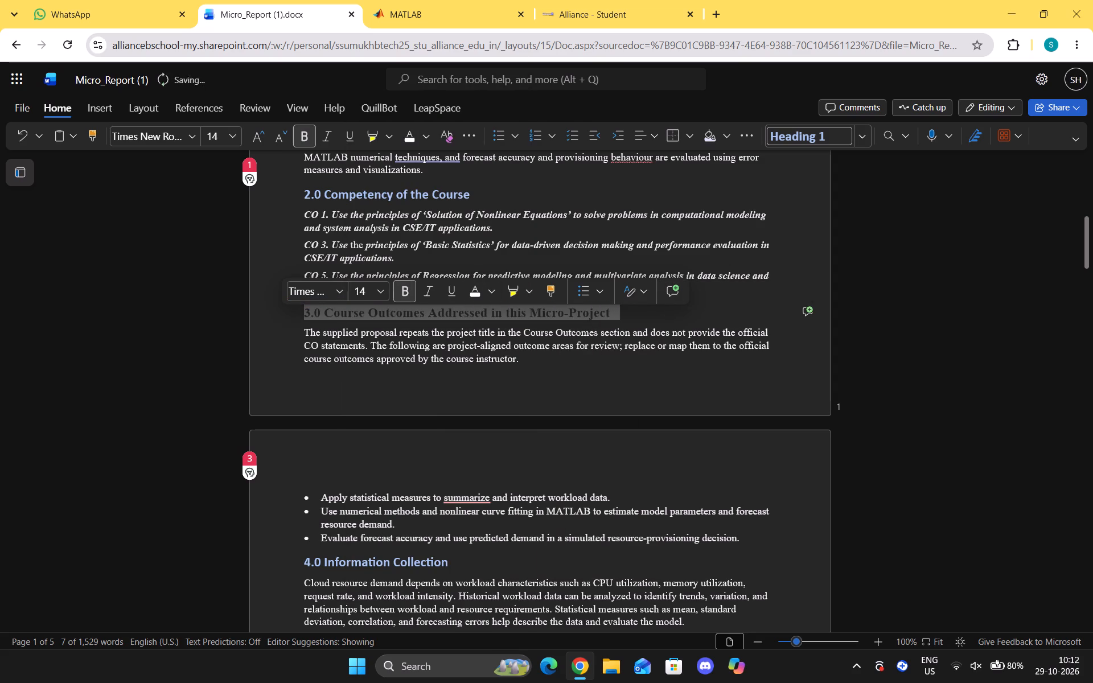
pyautogui.click(498, 286)
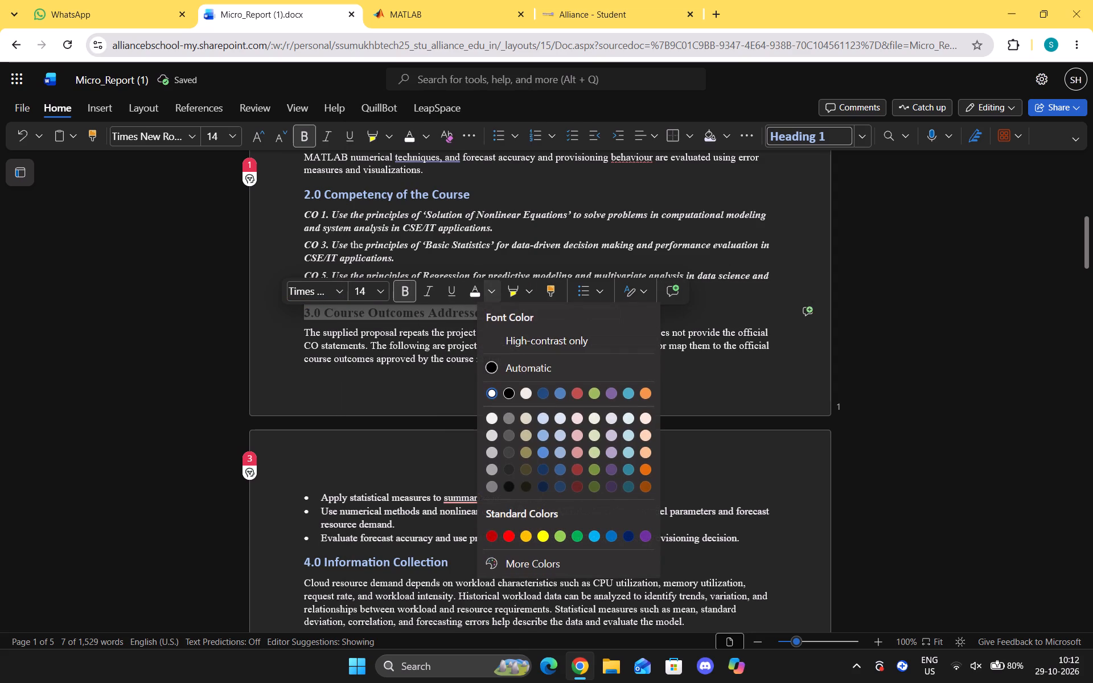
pyautogui.click(509, 389)
pyautogui.click(706, 297)
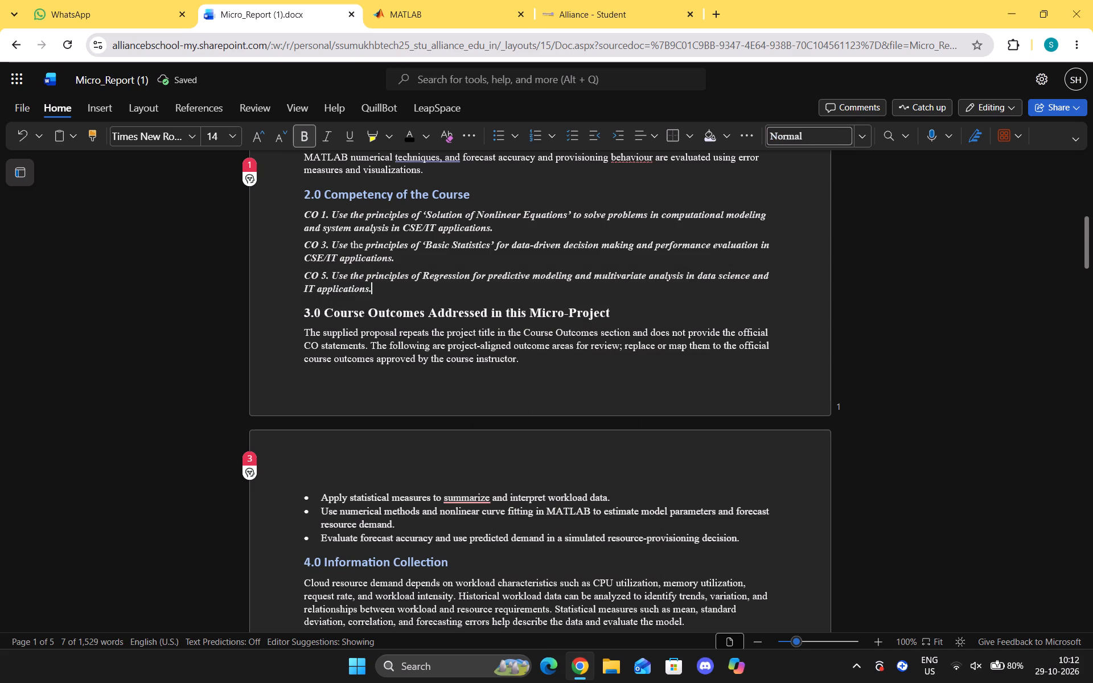
# Format the heading 2.0 Competency of the Course in Times New Roman with black font colour.
pyautogui.moveTo(482, 190); pyautogui.dragTo(272, 207)
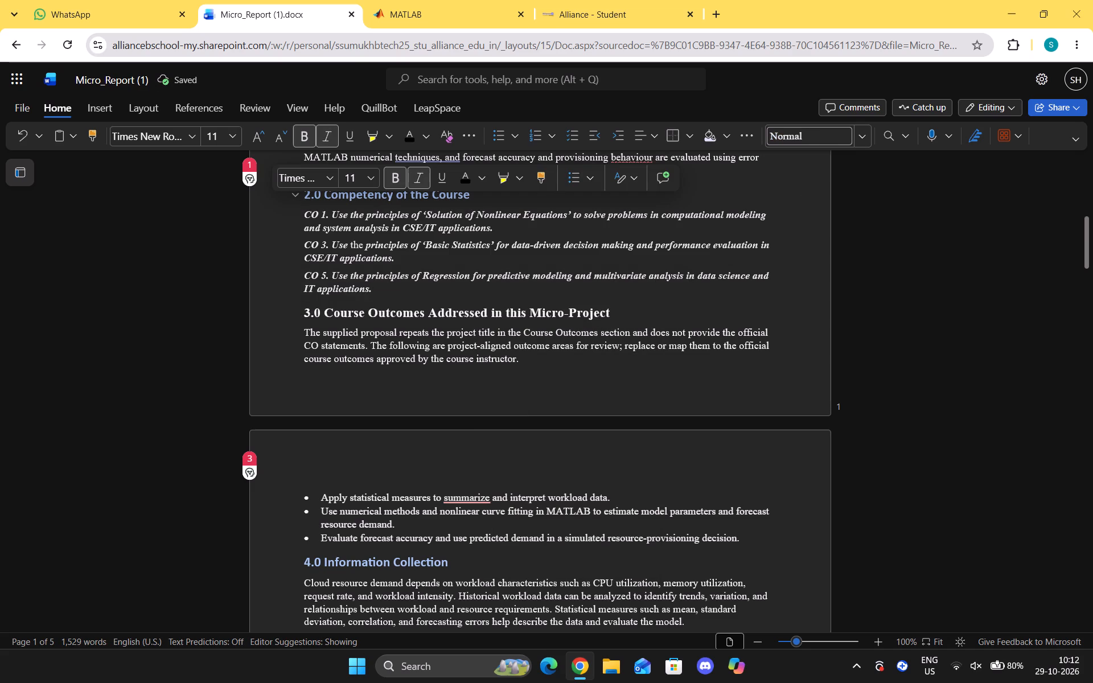
pyautogui.click(569, 199)
pyautogui.moveTo(471, 198); pyautogui.dragTo(309, 198)
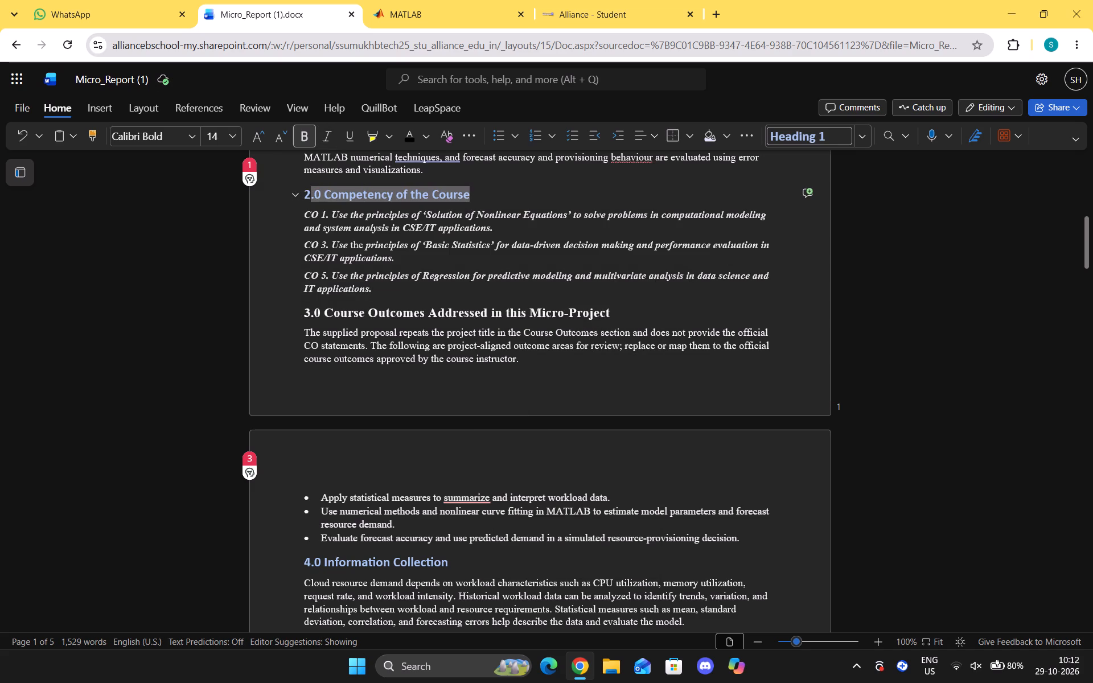
pyautogui.moveTo(309, 198); pyautogui.dragTo(305, 194)
pyautogui.click(361, 167)
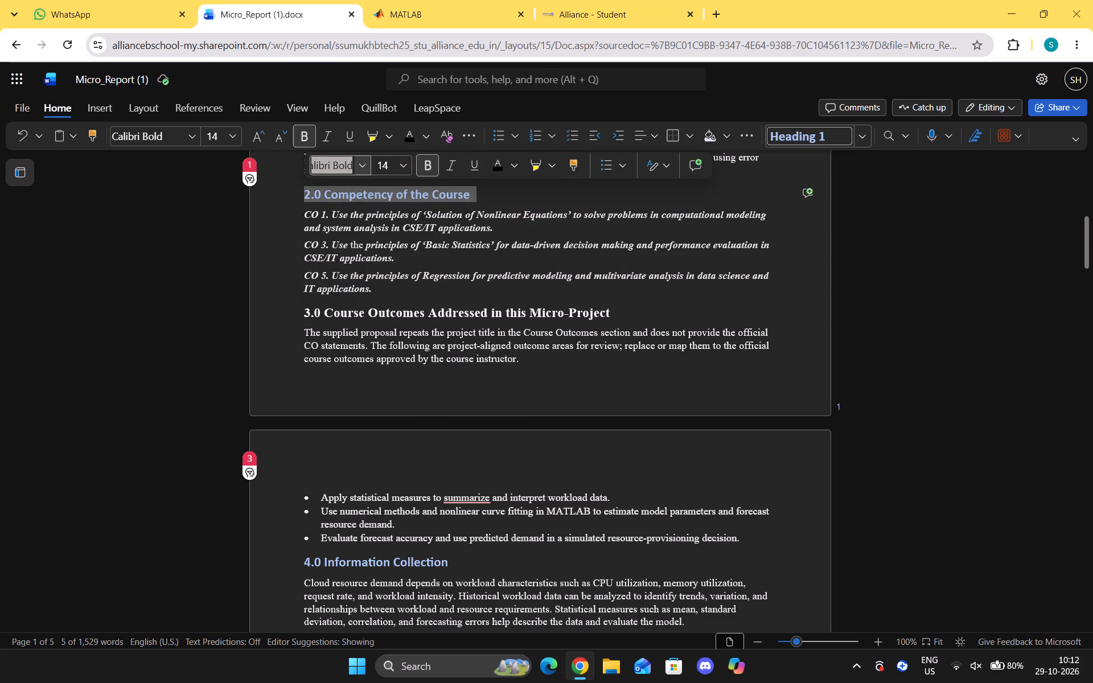
pyautogui.click(475, 186)
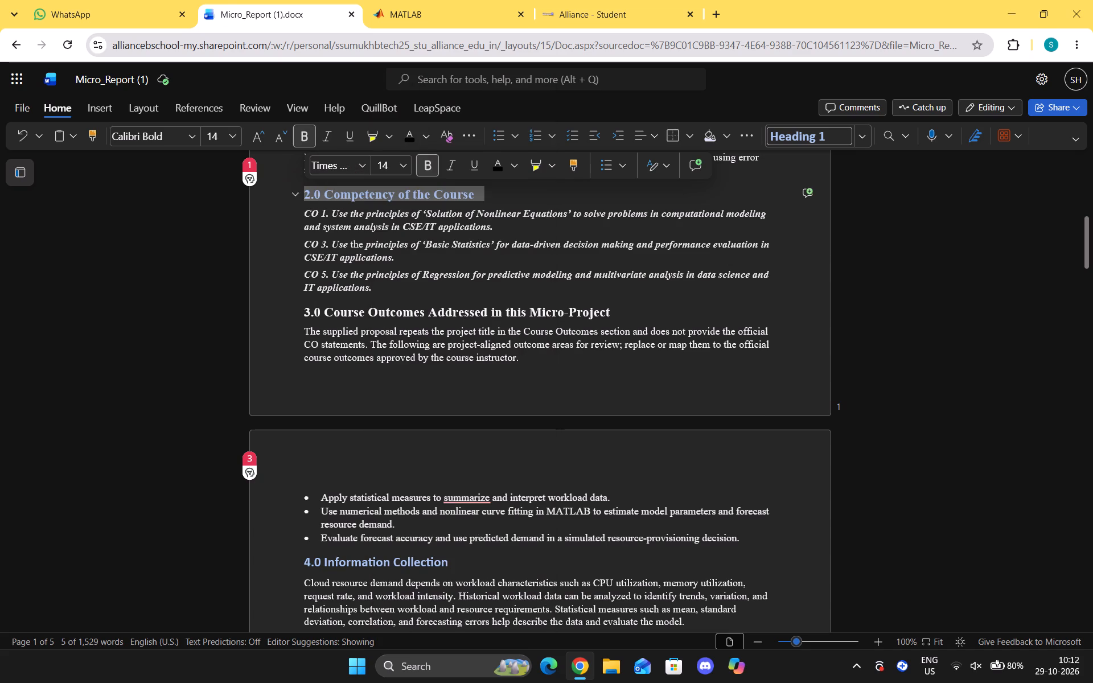
pyautogui.click(496, 159)
pyautogui.click(523, 194)
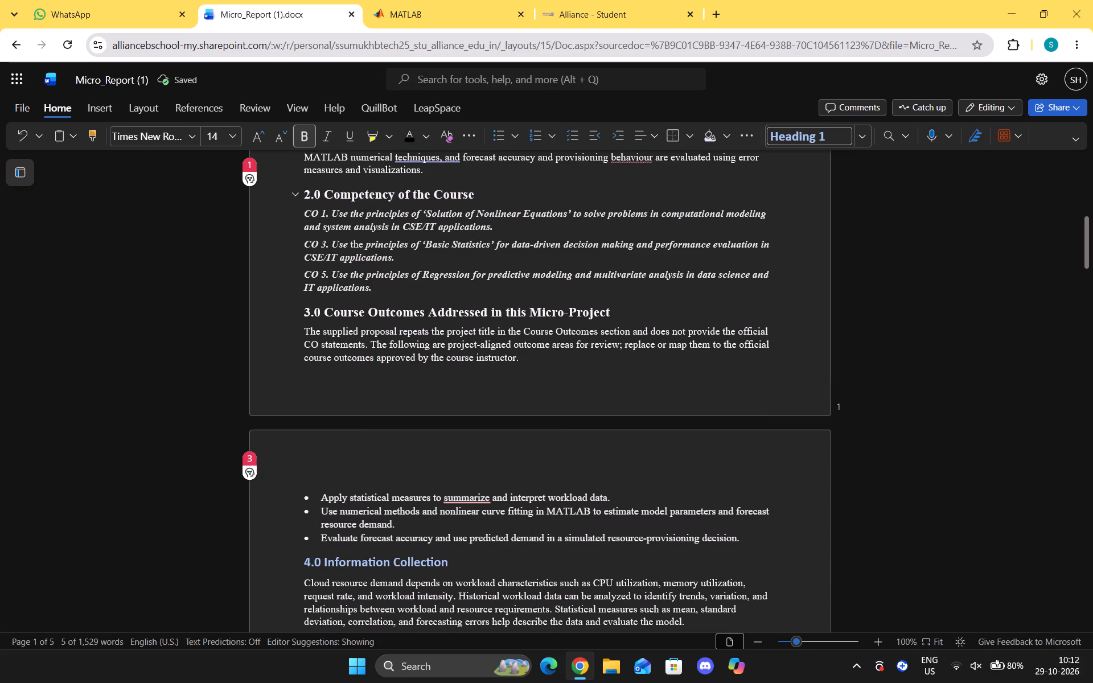
# Insert a blank line between the 2.0 Competency of the Course heading and the CO 1 statement.
pyautogui.scroll(3, 510, 200)
pyautogui.press('Return')
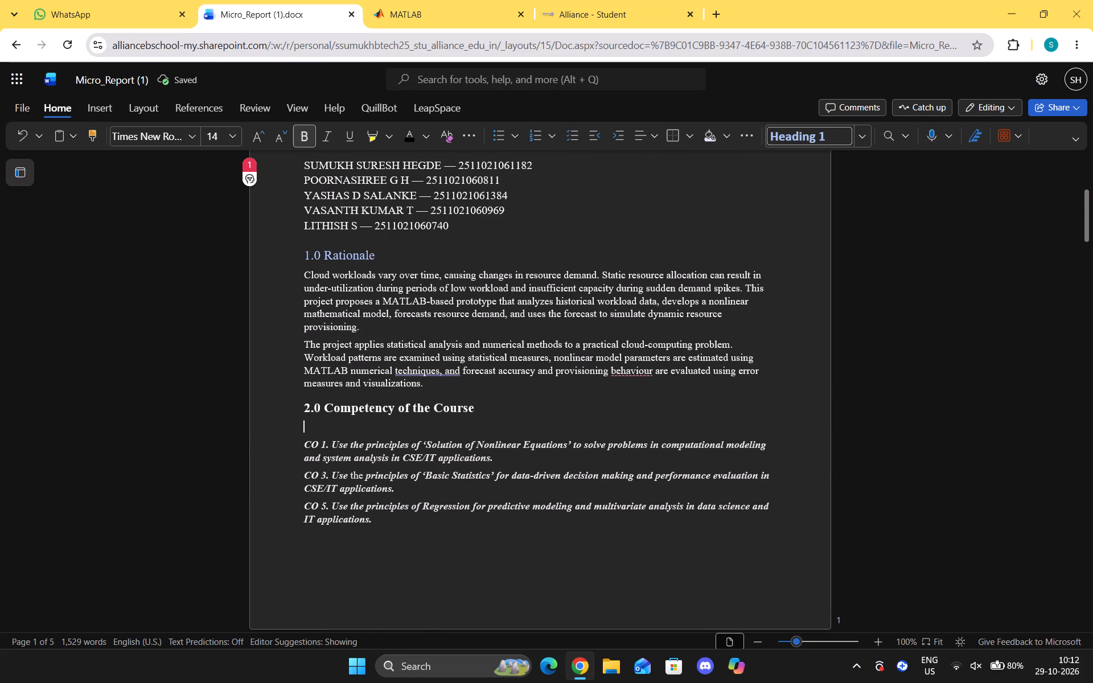
# Reapply the Normal style to the CO 1, CO 3 and CO 5 statements to clear their bold italic formatting.
pyautogui.moveTo(383, 524); pyautogui.dragTo(328, 503)
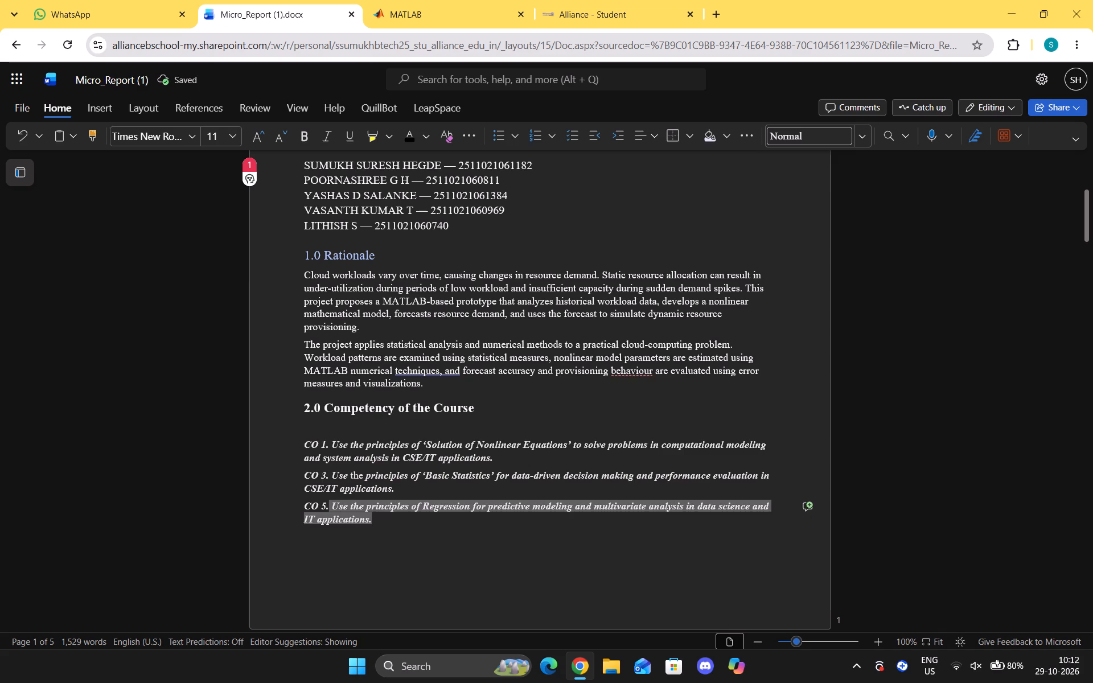
pyautogui.moveTo(328, 503); pyautogui.dragTo(295, 443)
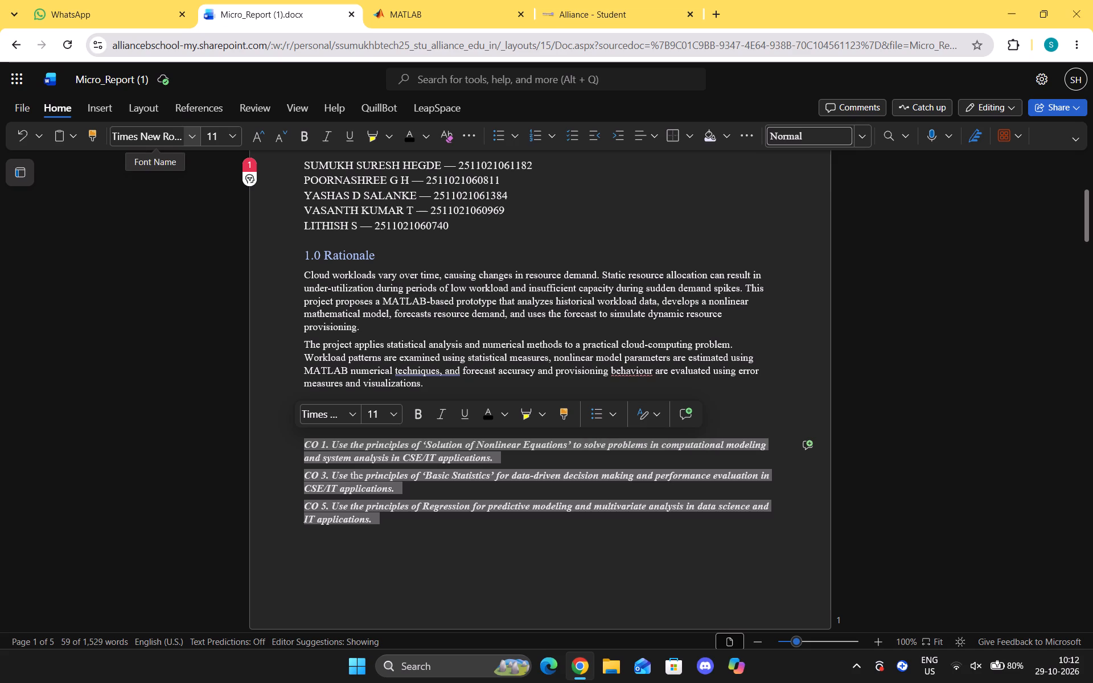
pyautogui.click(806, 132)
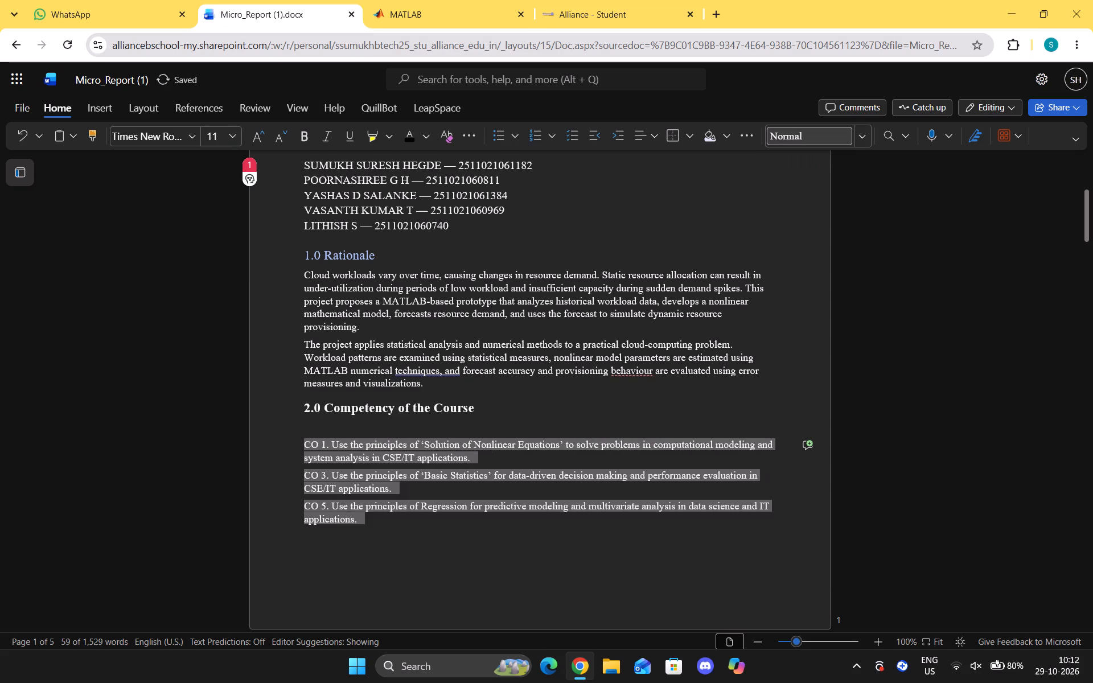
pyautogui.click(639, 575)
# Format the 1.0 Rationale heading in Times New Roman at font size 12.
pyautogui.scroll(-4, 591, 501)
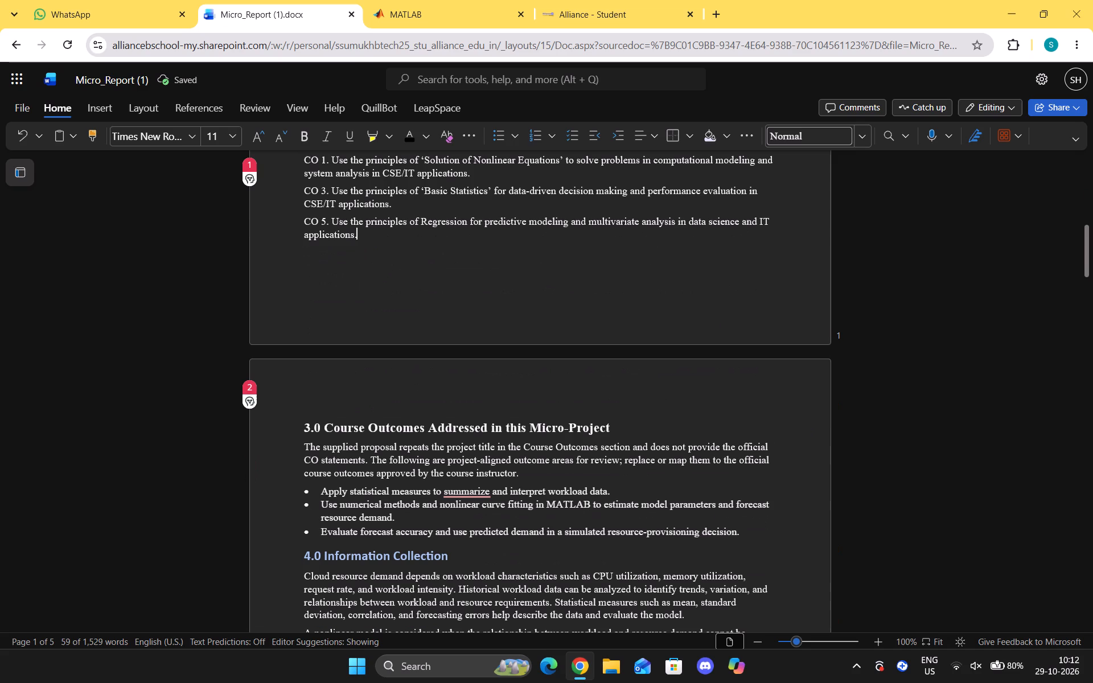
pyautogui.scroll(4, 591, 501)
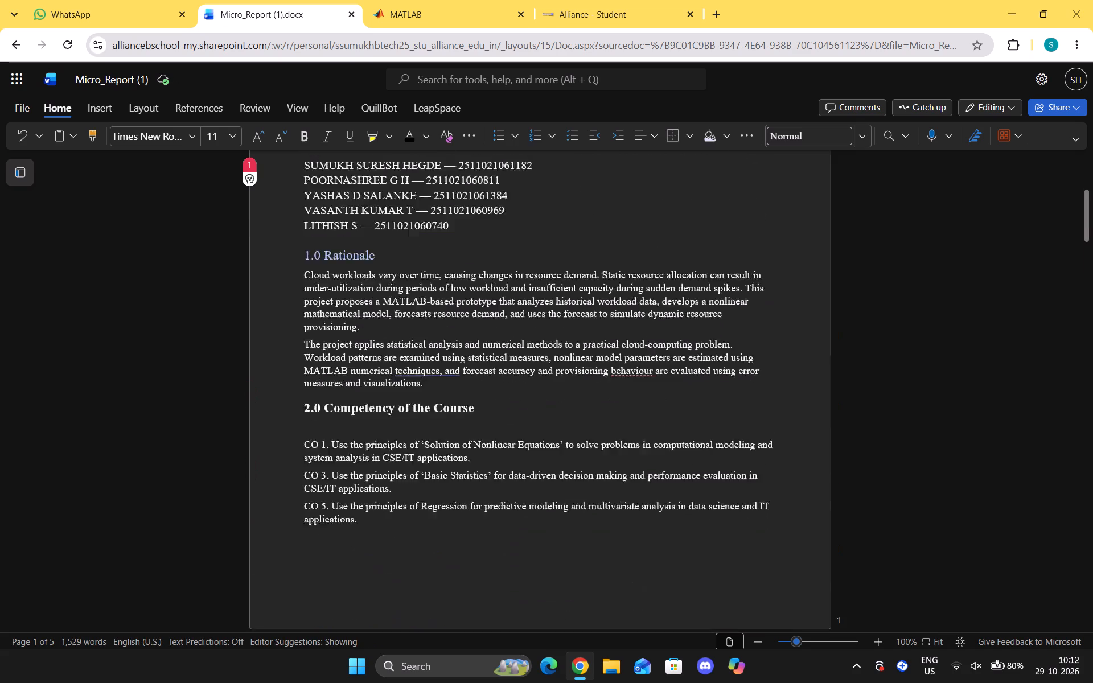
pyautogui.scroll(2, 591, 501)
pyautogui.moveTo(376, 398); pyautogui.dragTo(281, 398)
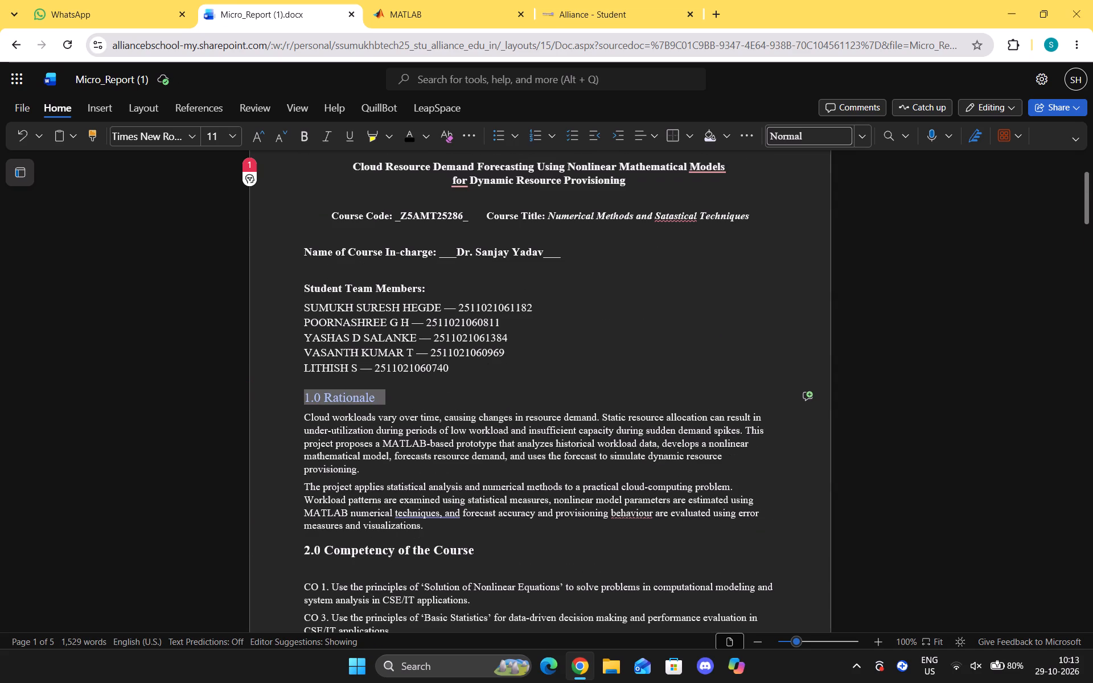
pyautogui.click(337, 364)
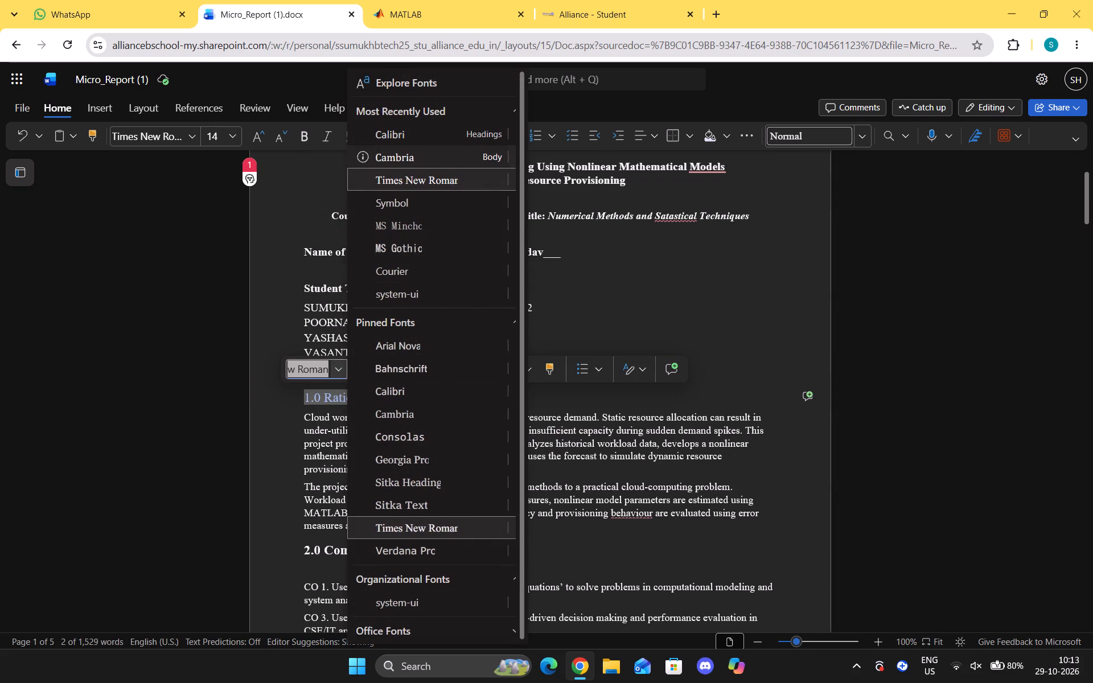
pyautogui.click(430, 176)
pyautogui.click(706, 315)
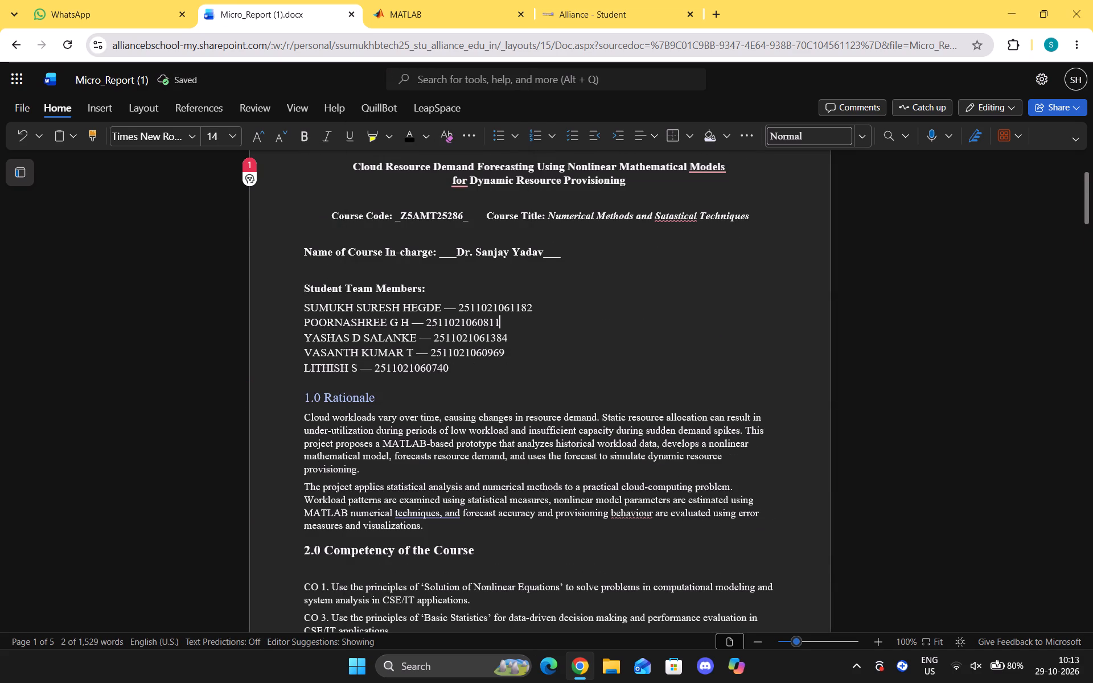
pyautogui.moveTo(402, 403); pyautogui.dragTo(306, 402)
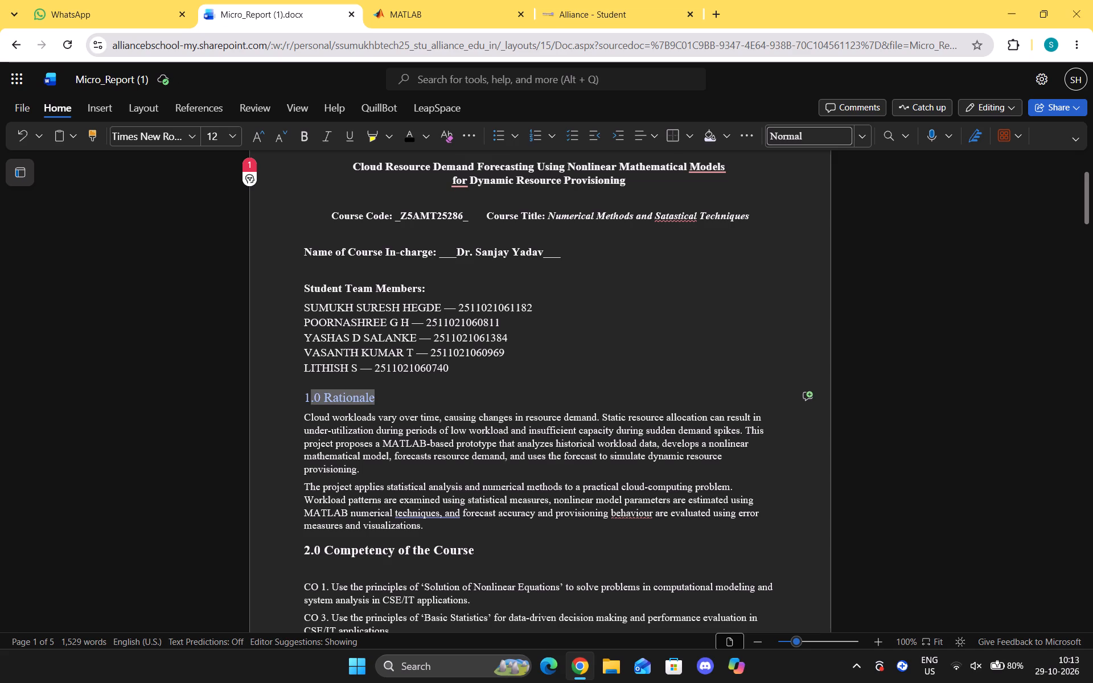
pyautogui.moveTo(306, 402); pyautogui.dragTo(301, 402)
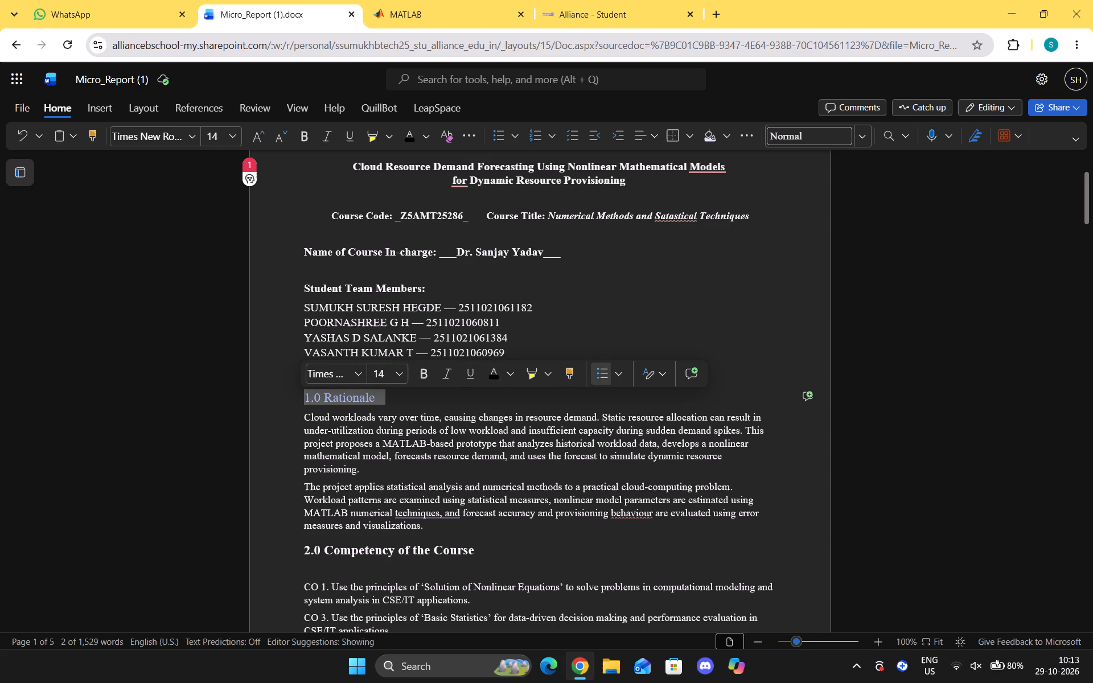
pyautogui.click(402, 377)
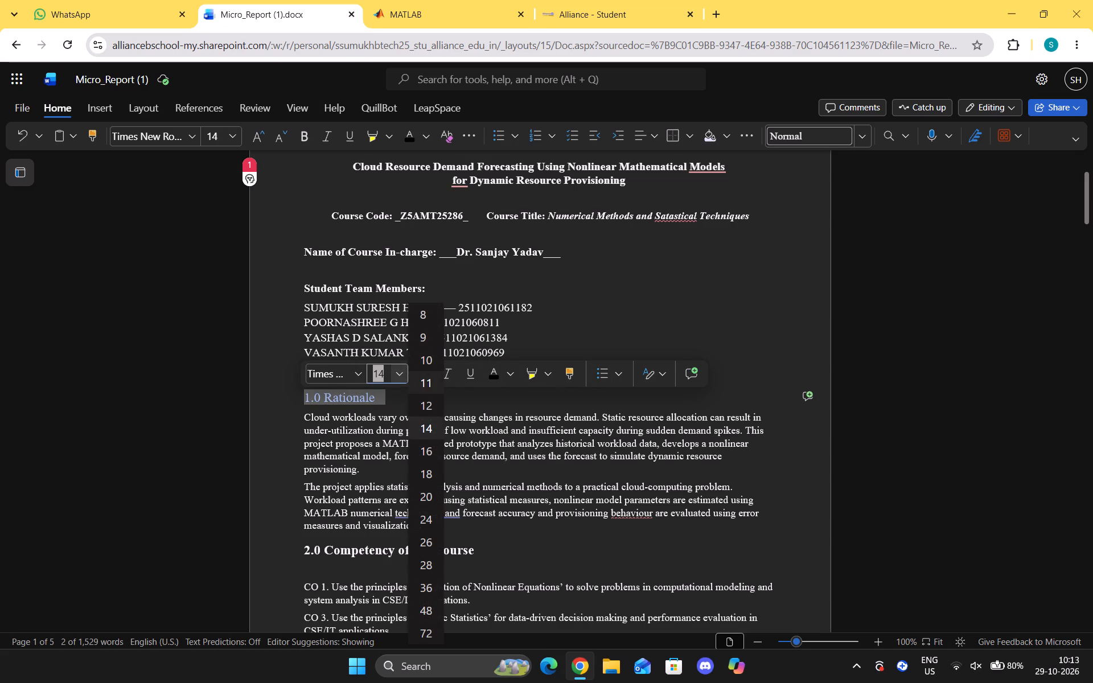
pyautogui.click(426, 409)
# Set the font size of the 2.0 Competency of the Course heading to 12.
pyautogui.moveTo(488, 544); pyautogui.dragTo(453, 542)
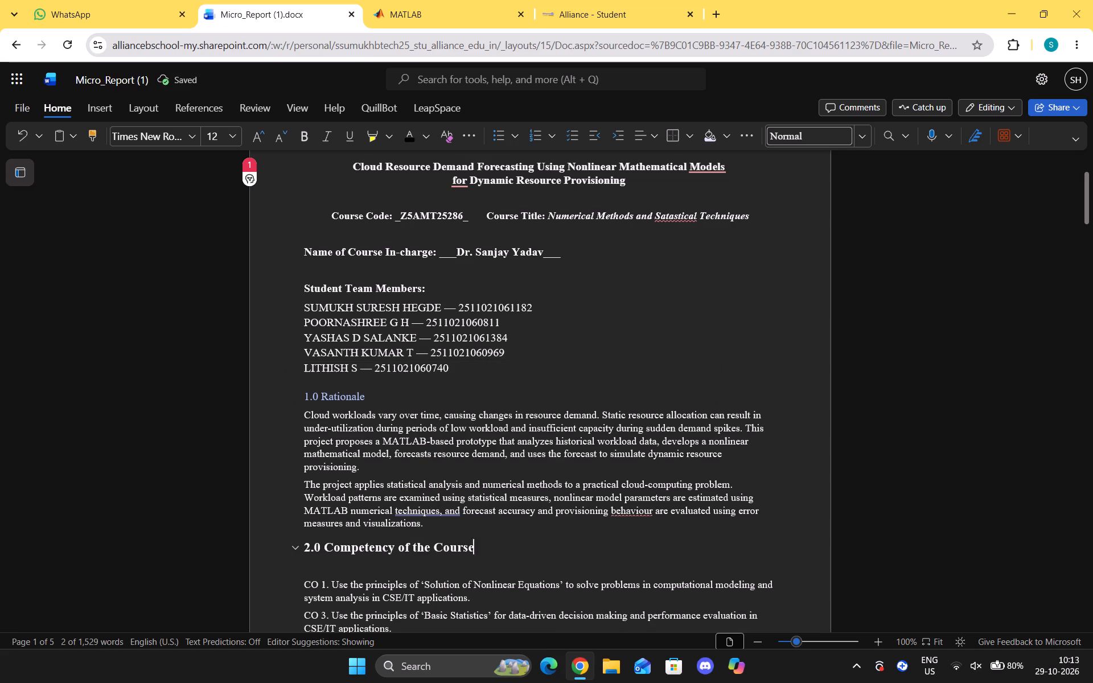
pyautogui.moveTo(453, 542); pyautogui.dragTo(301, 547)
pyautogui.click(396, 515)
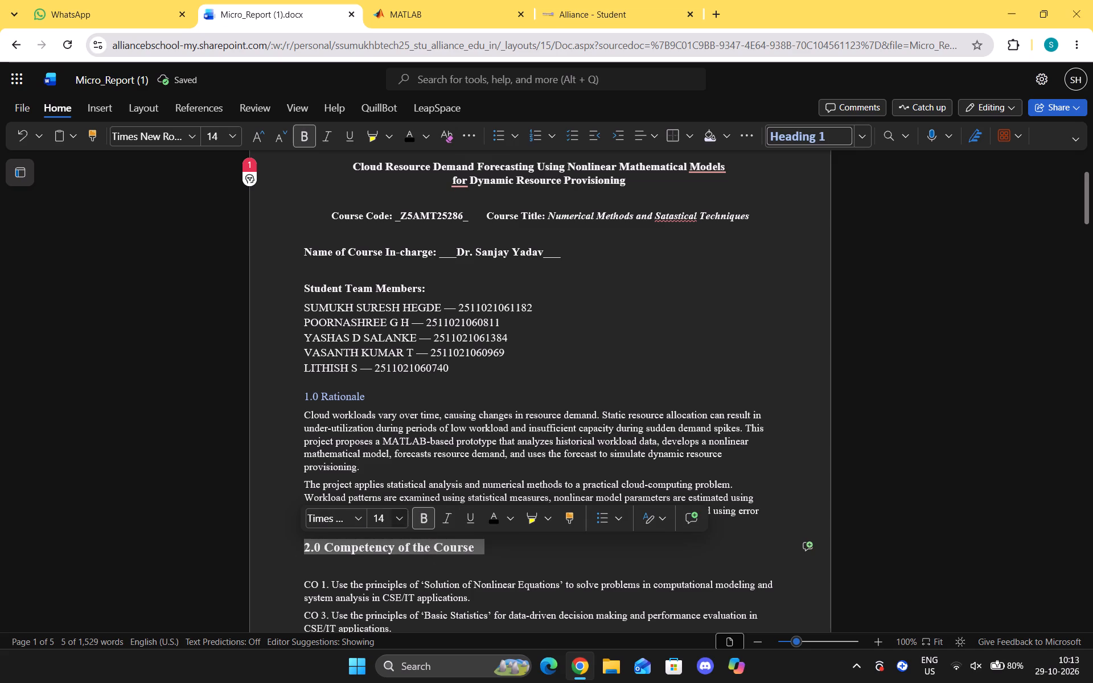
pyautogui.click(385, 265)
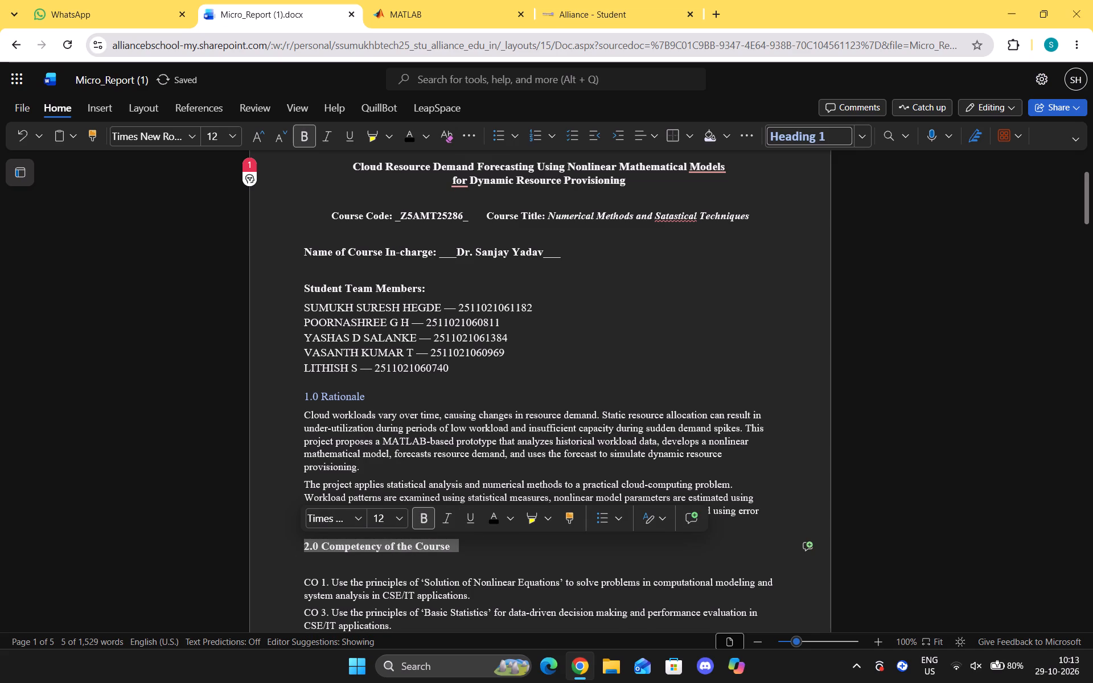
# Change the font colour of the 1.0 Rationale heading to black.
pyautogui.moveTo(376, 393); pyautogui.dragTo(311, 398)
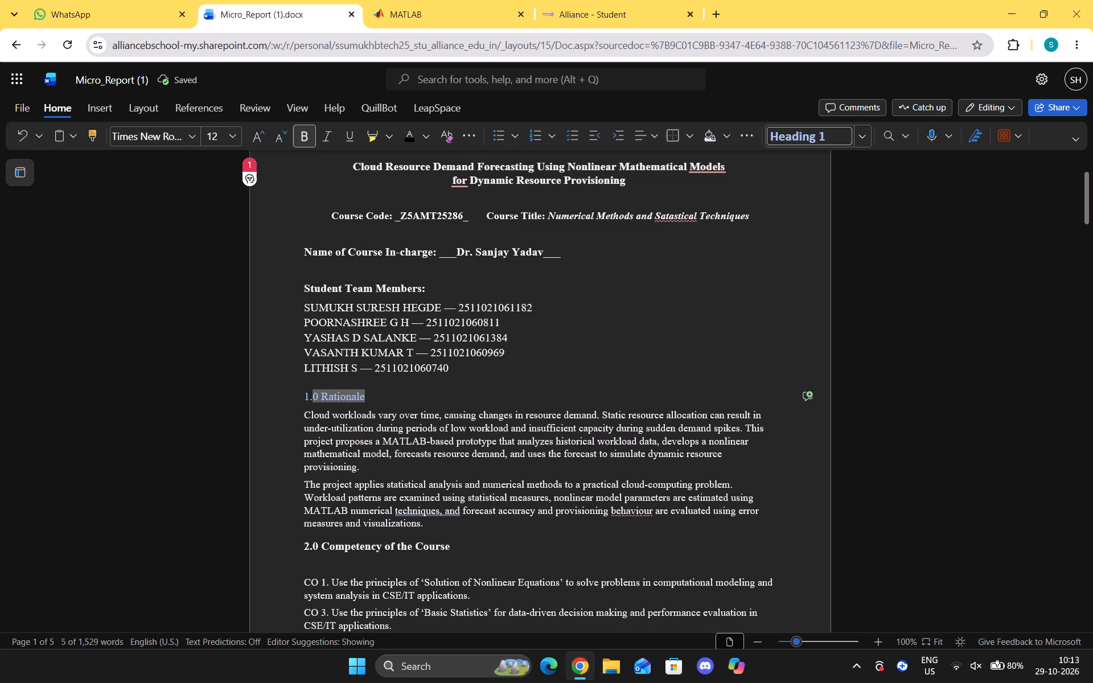
pyautogui.moveTo(311, 398); pyautogui.dragTo(297, 398)
pyautogui.click(488, 377)
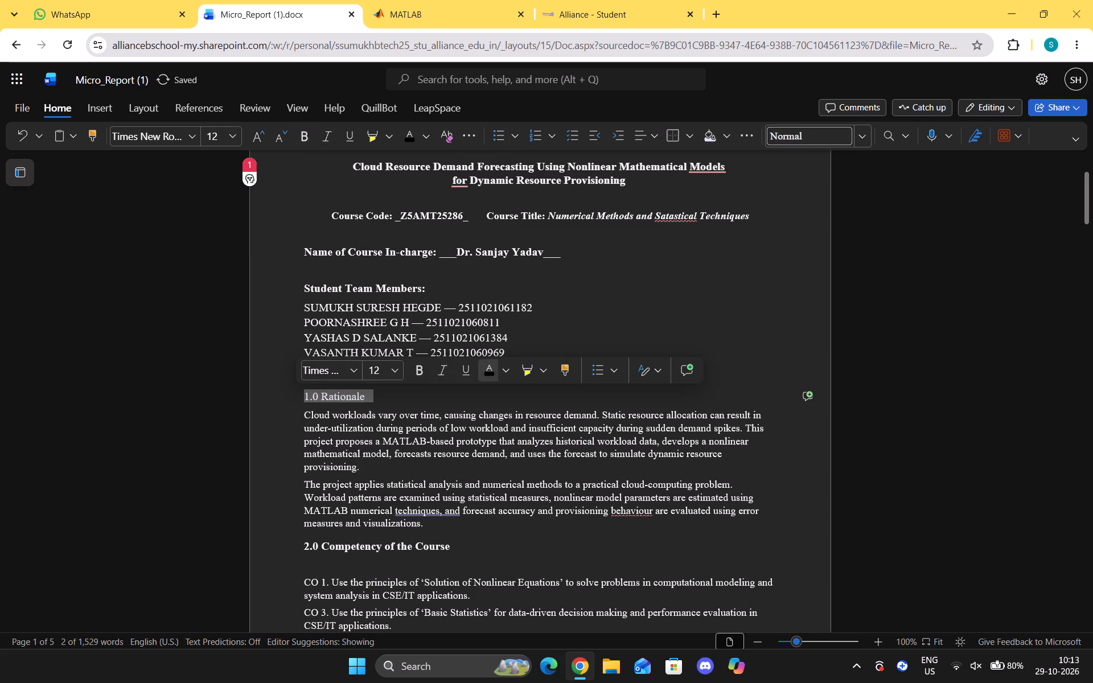
# Format the text from the 3.0 Course Outcomes heading through the MAE formula in section 5.4 as black Times New Roman.
pyautogui.scroll(-9, 536, 563)
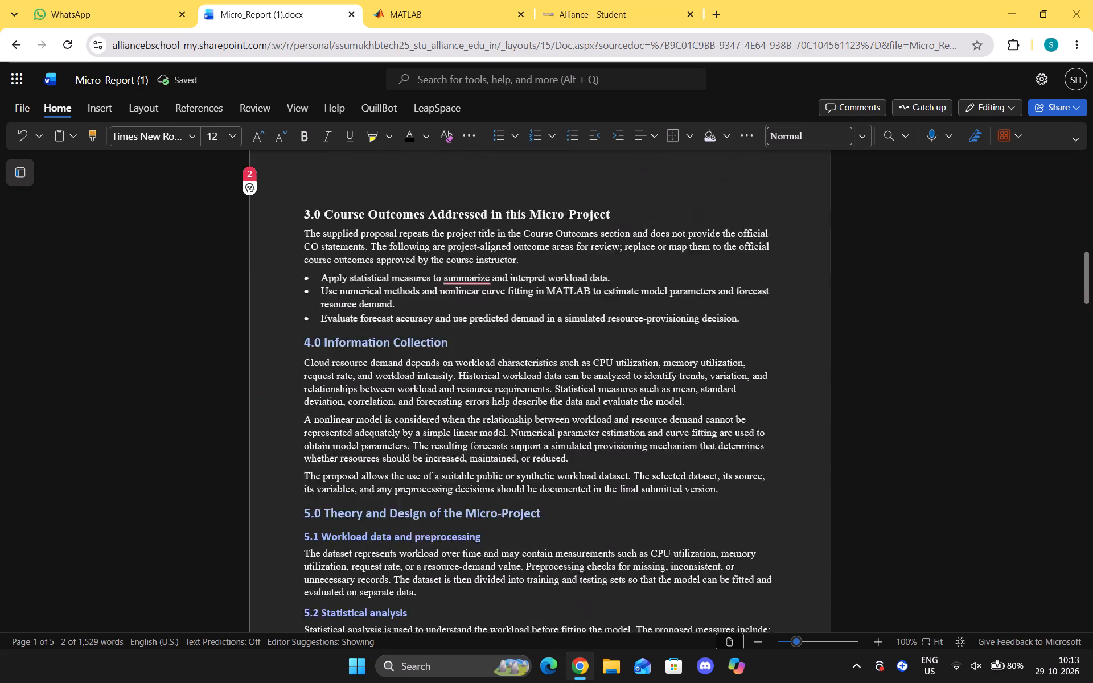
pyautogui.scroll(-1, 522, 531)
pyautogui.scroll(-4, 461, 339)
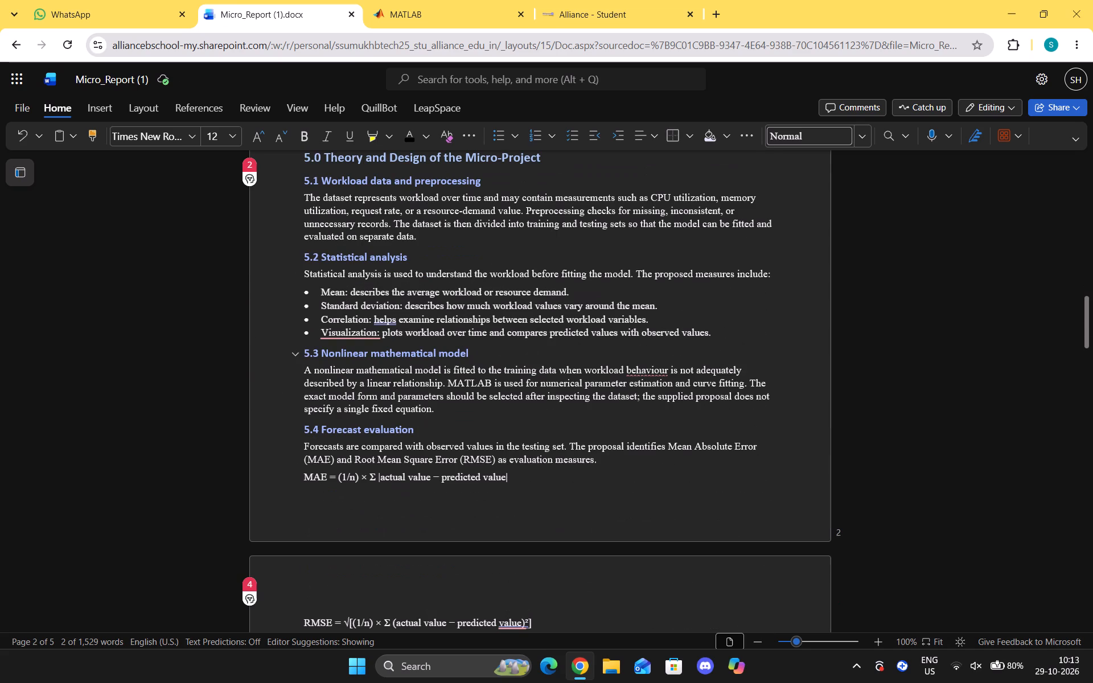
pyautogui.moveTo(438, 522); pyautogui.dragTo(236, 62)
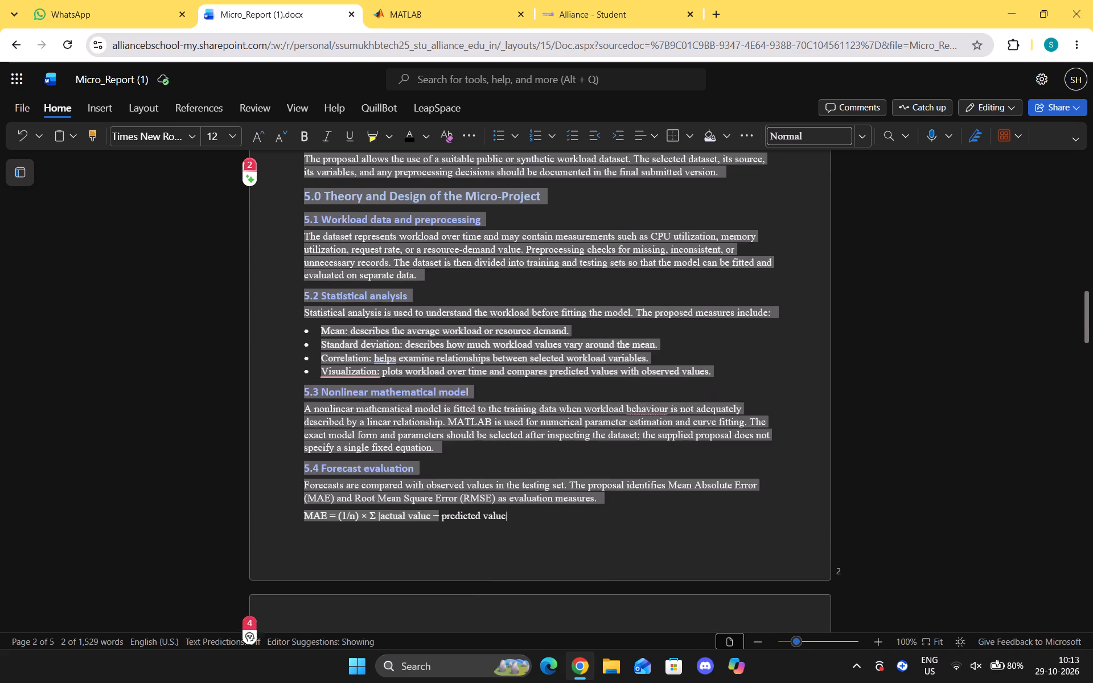
pyautogui.moveTo(236, 62); pyautogui.dragTo(271, 136)
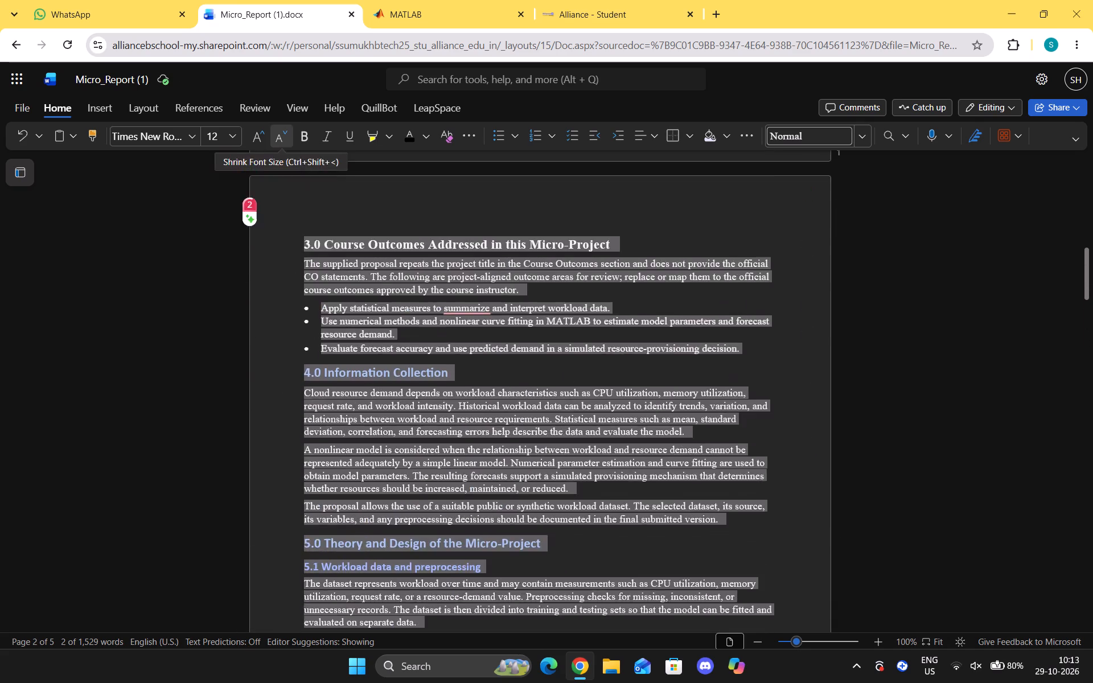
pyautogui.moveTo(271, 136); pyautogui.dragTo(285, 397)
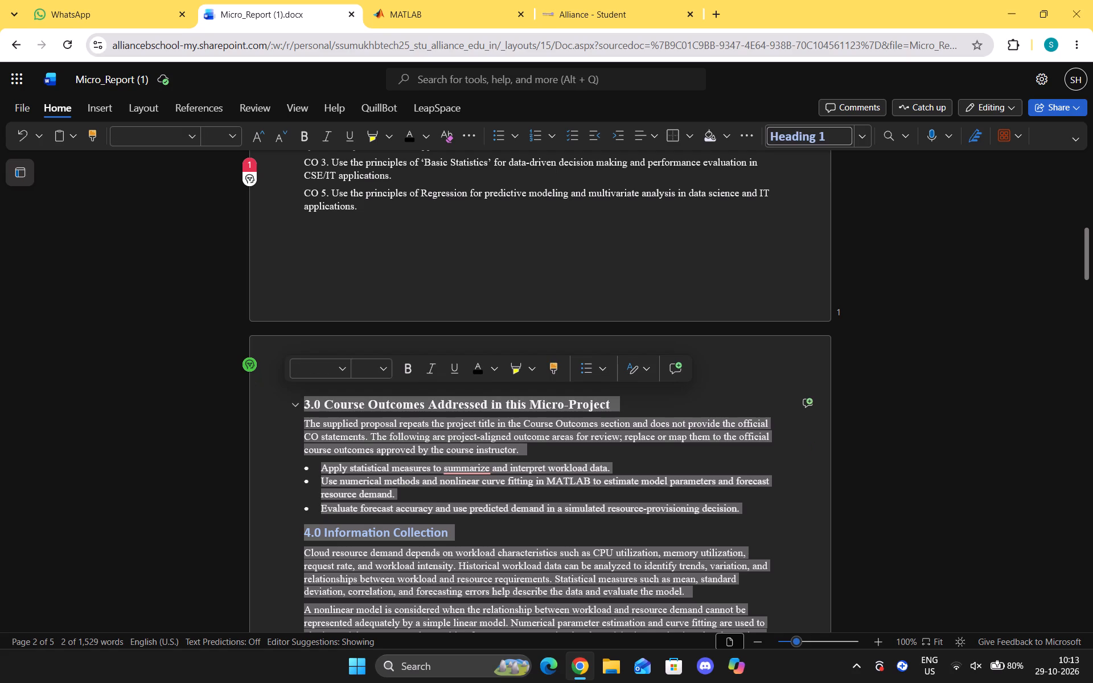
pyautogui.click(340, 372)
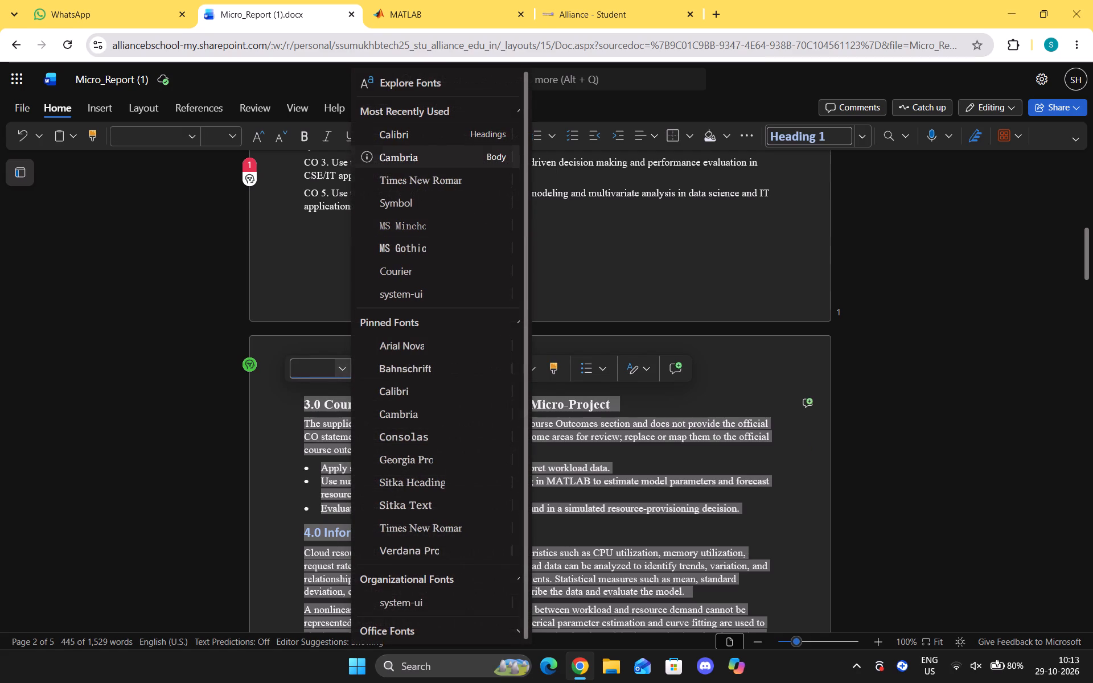
pyautogui.click(425, 169)
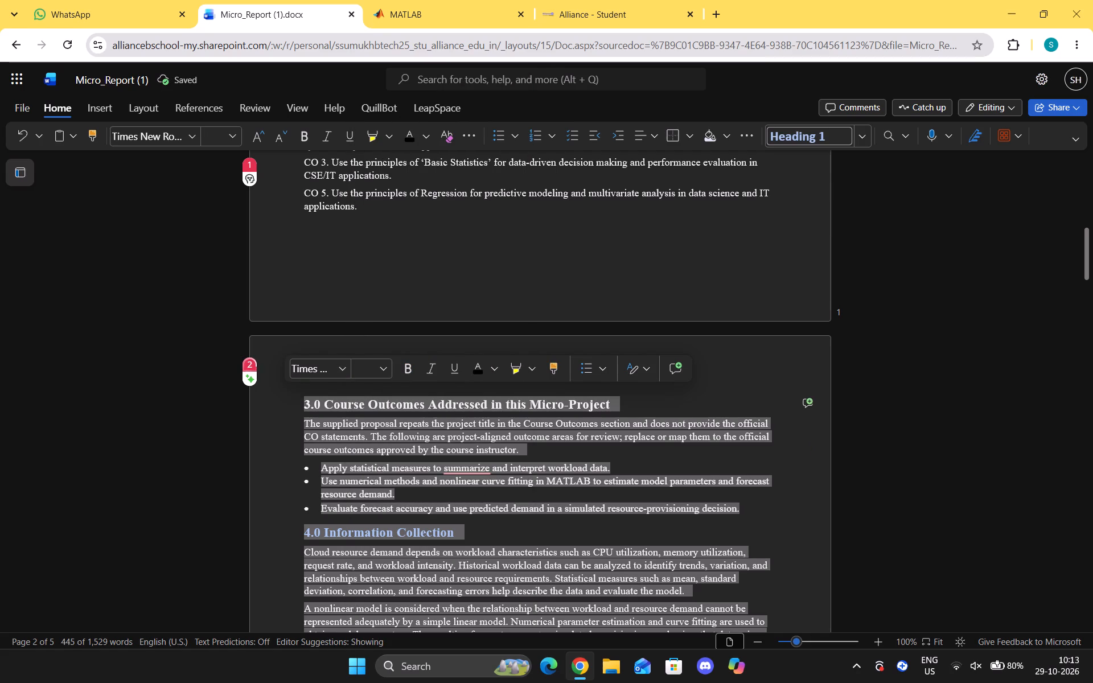
pyautogui.click(481, 363)
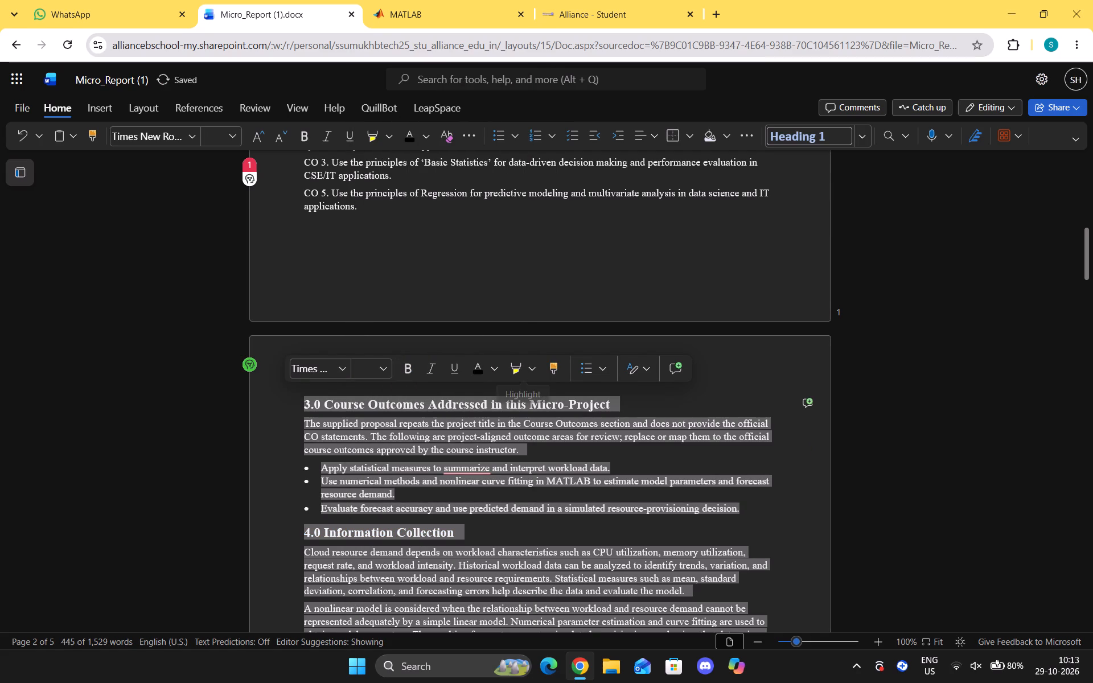
pyautogui.click(719, 336)
# Format the paragraph on lower MAE and RMSE and the 5.5 Dynamic provisioning logic heading and paragraph as black Times New Roman.
pyautogui.scroll(-4, 489, 461)
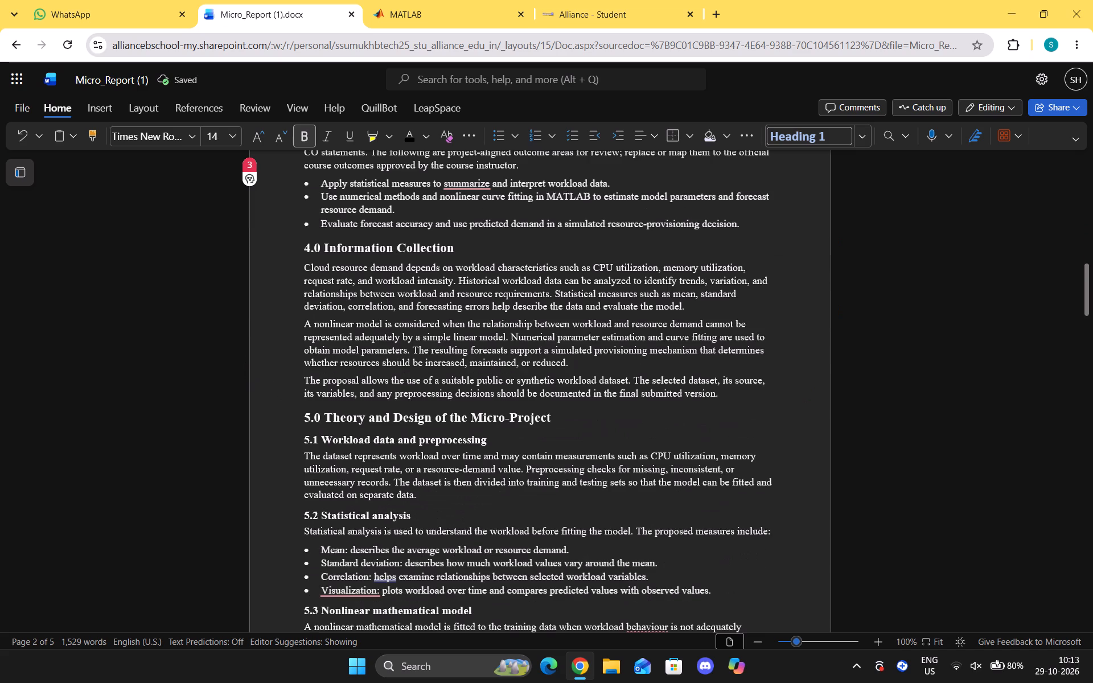
pyautogui.scroll(-4, 489, 461)
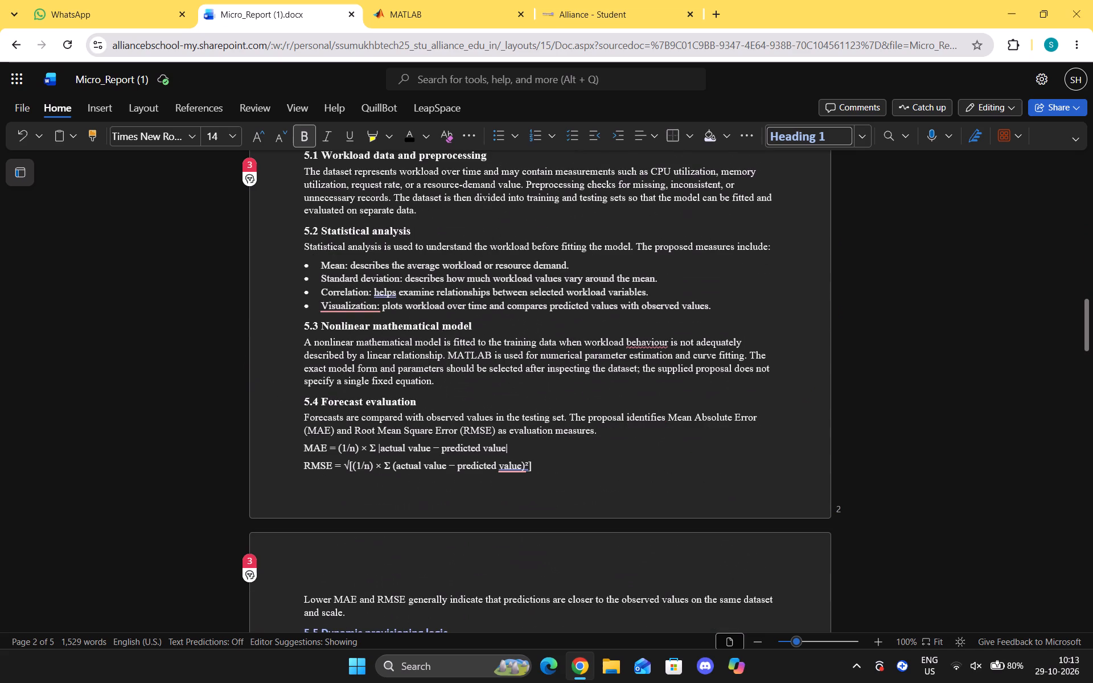
pyautogui.scroll(-2, 489, 462)
pyautogui.scroll(3, 489, 462)
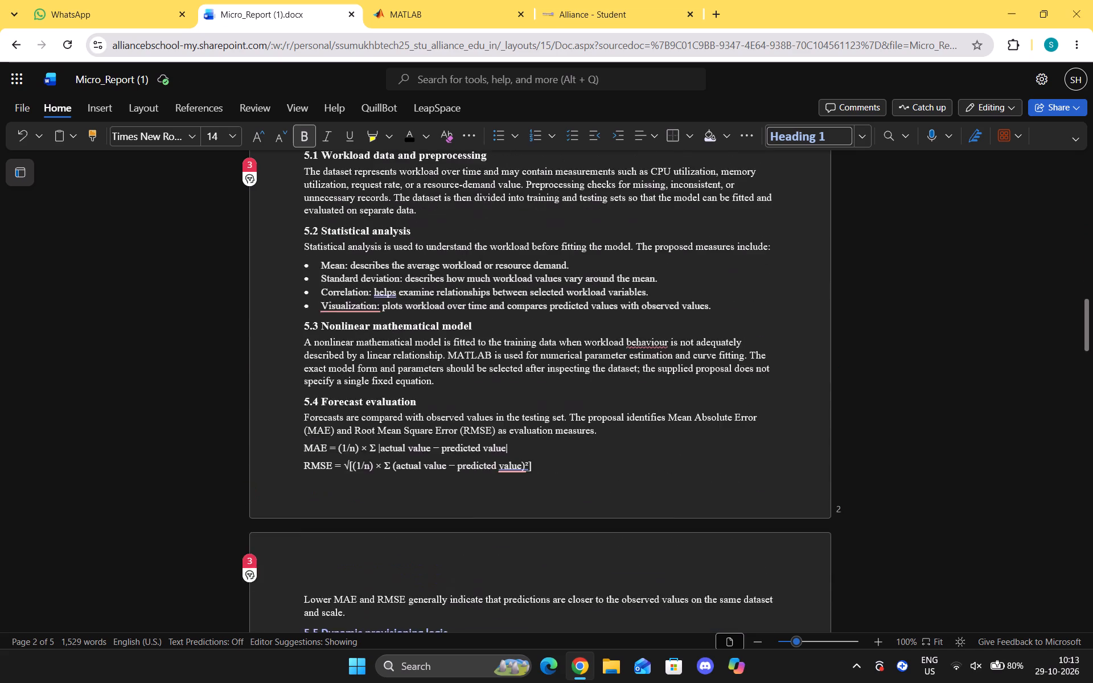
pyautogui.scroll(1, 489, 462)
pyautogui.scroll(-7, 489, 462)
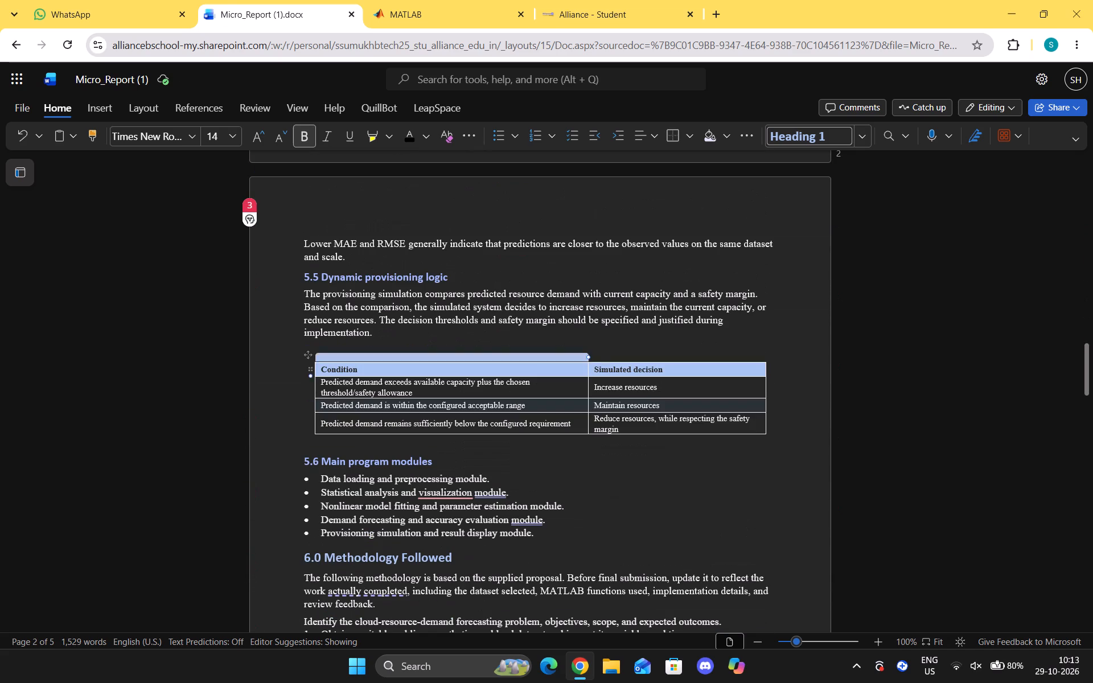
pyautogui.moveTo(296, 237); pyautogui.dragTo(476, 338)
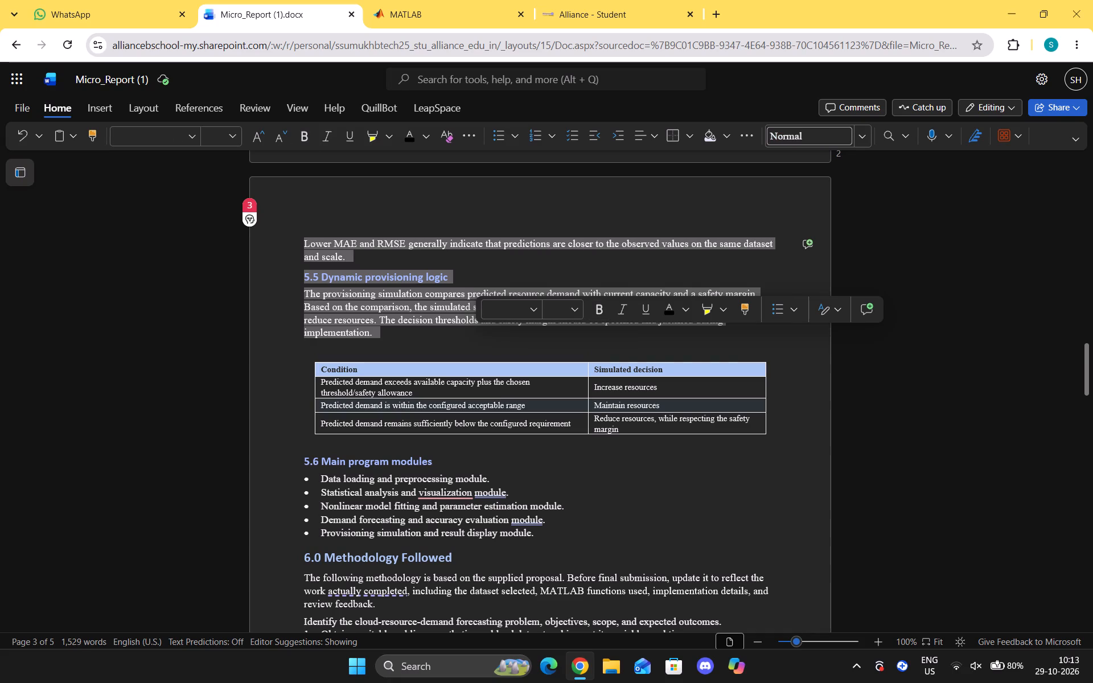
pyautogui.click(527, 312)
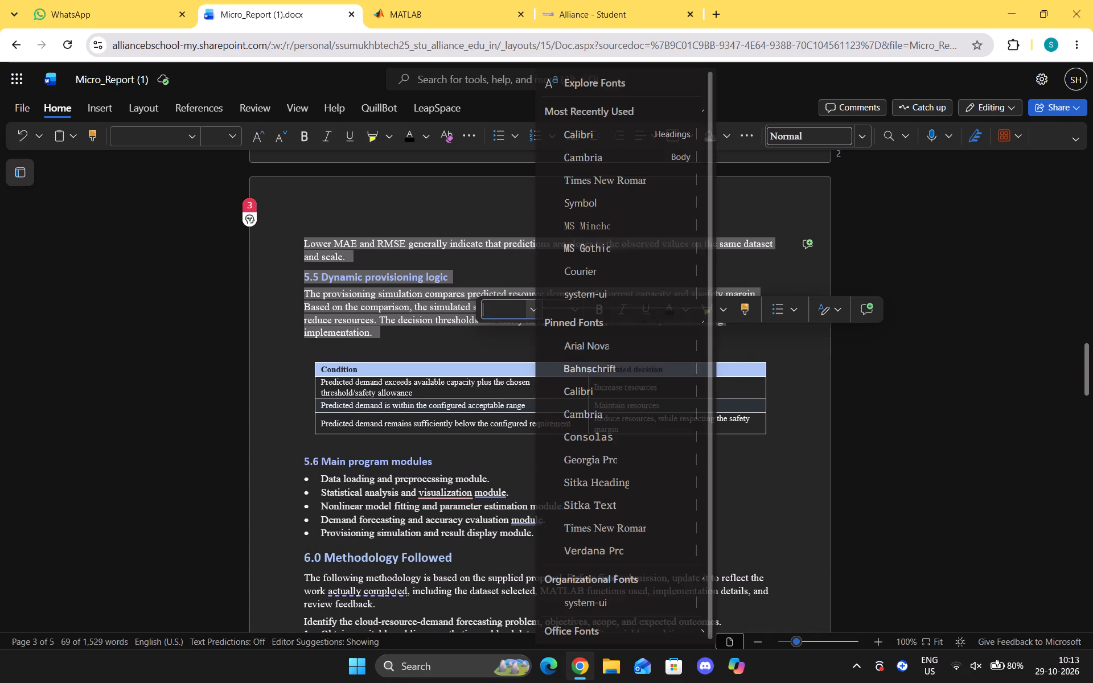
pyautogui.click(597, 180)
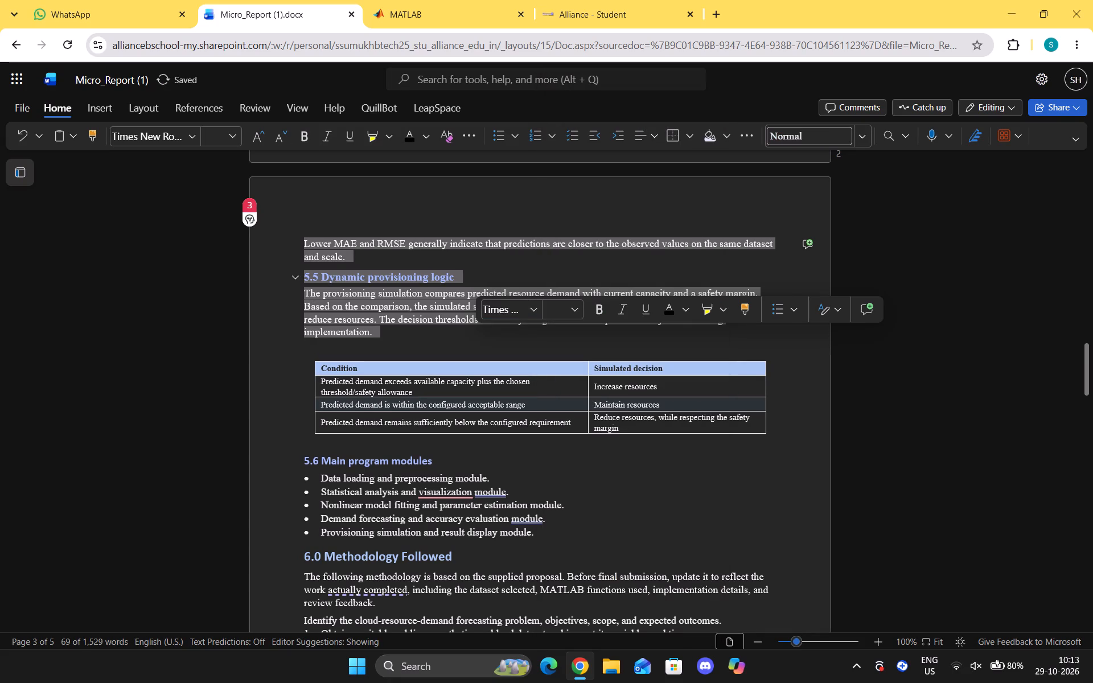
pyautogui.click(664, 305)
pyautogui.click(674, 258)
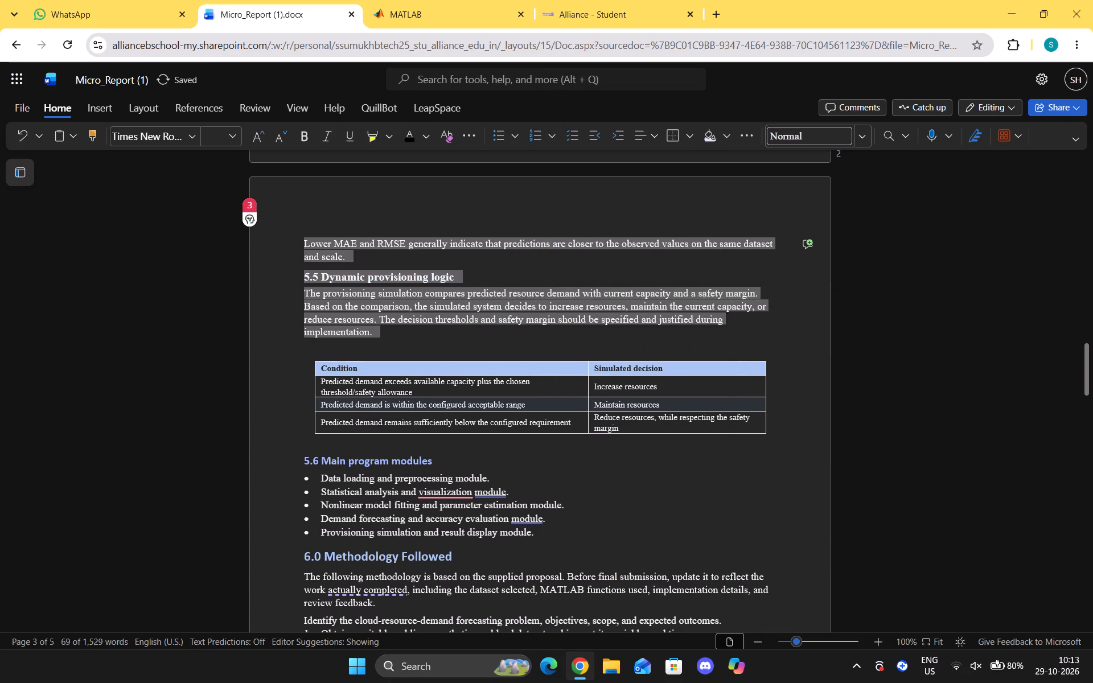
# Justify the paragraph under the 5.5 Dynamic provisioning logic heading.
pyautogui.moveTo(387, 332); pyautogui.dragTo(322, 318)
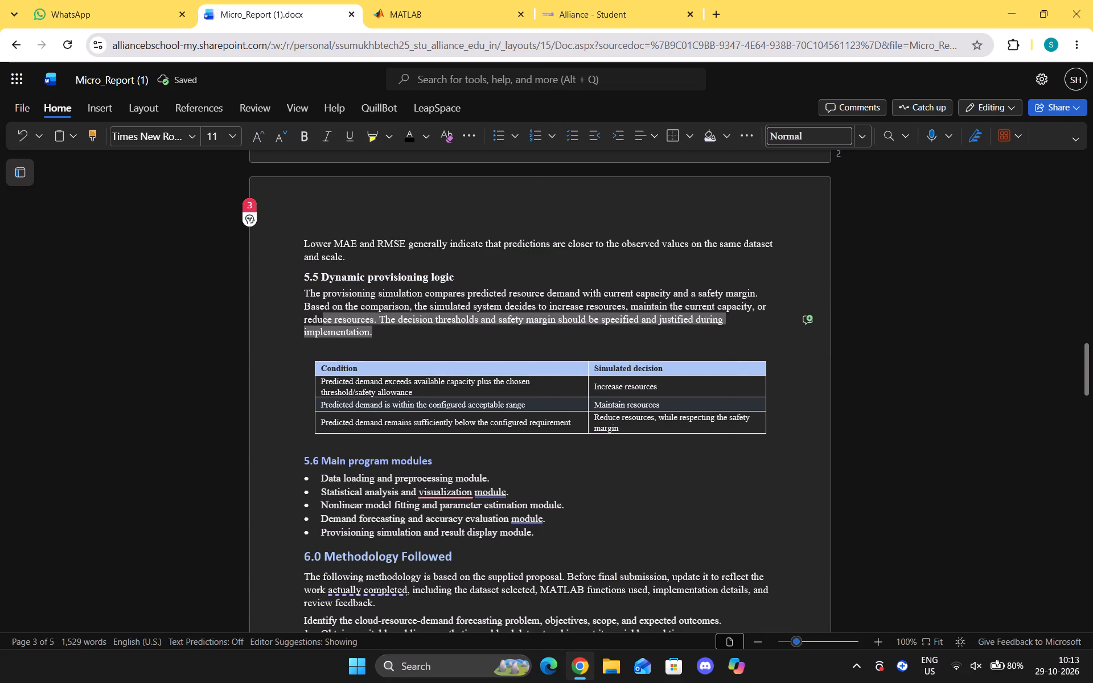
pyautogui.moveTo(322, 318); pyautogui.dragTo(299, 293)
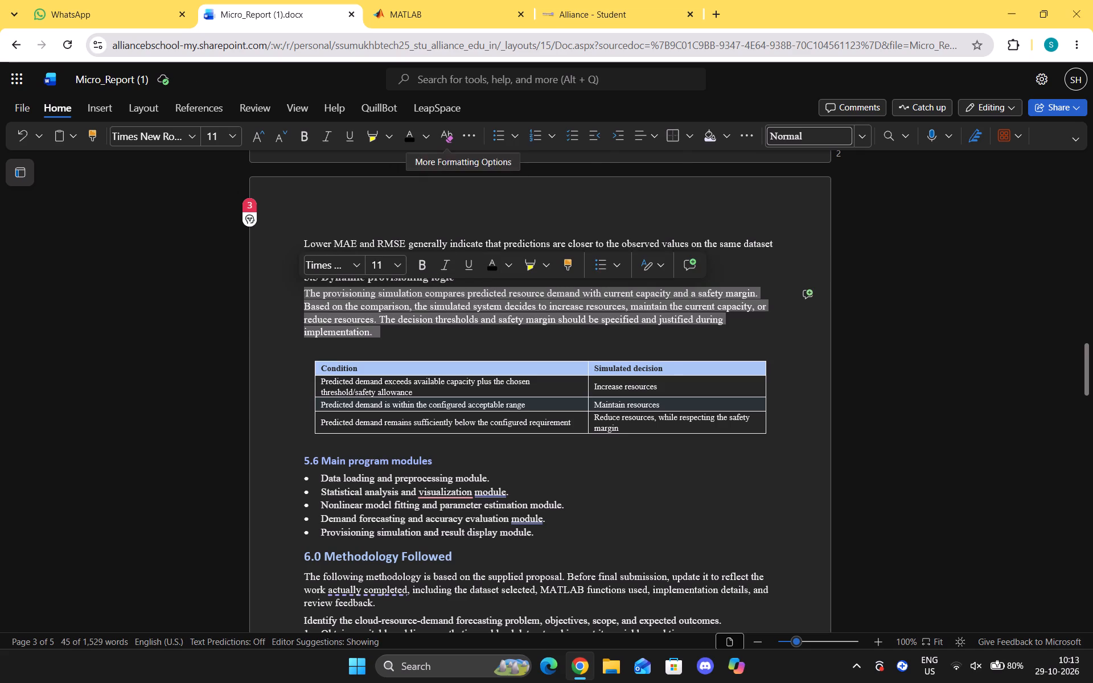
pyautogui.click(654, 133)
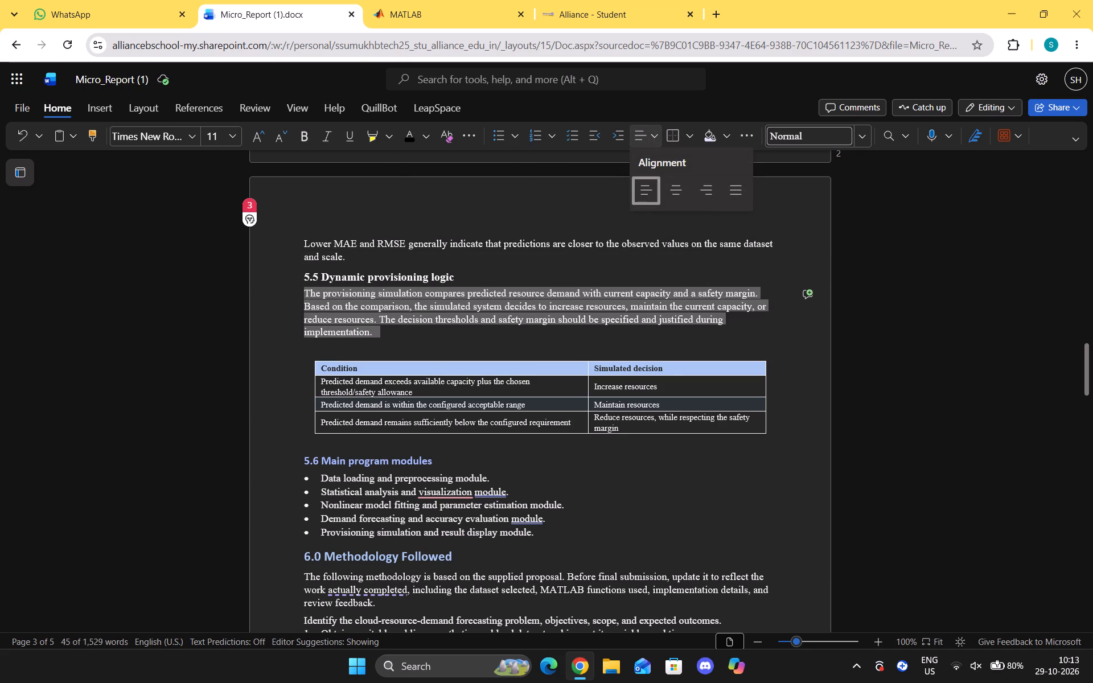
pyautogui.click(730, 187)
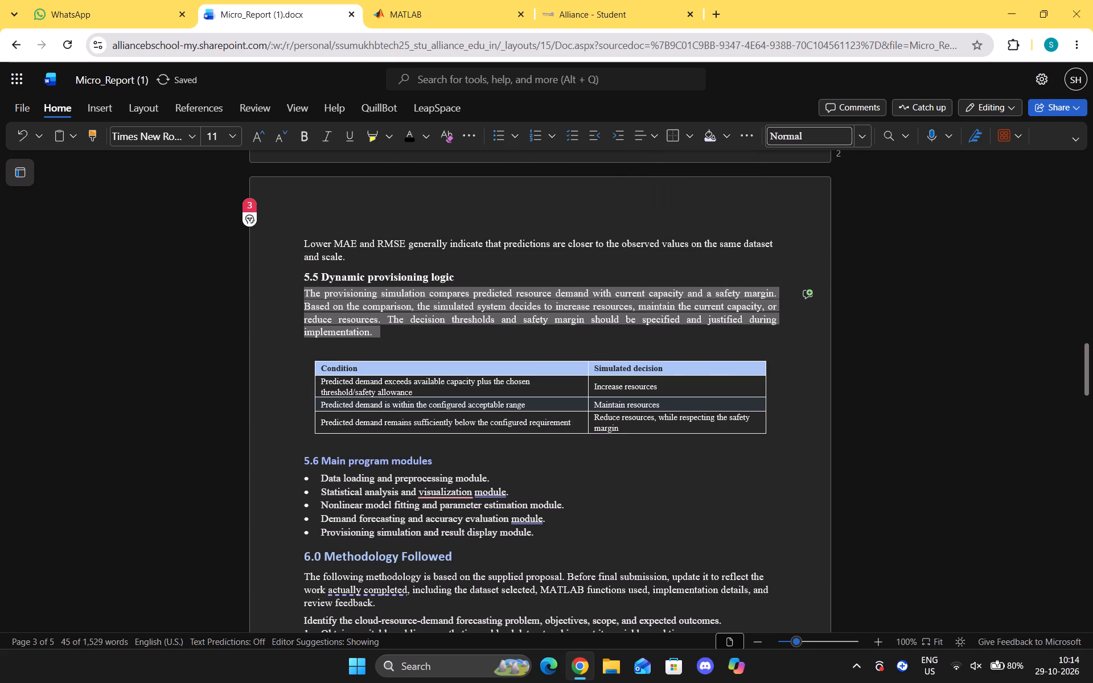
pyautogui.click(804, 339)
# Justify all text from the 1.0 Rationale heading through the RMSE formula in section 5.4.
pyautogui.scroll(4, 739, 328)
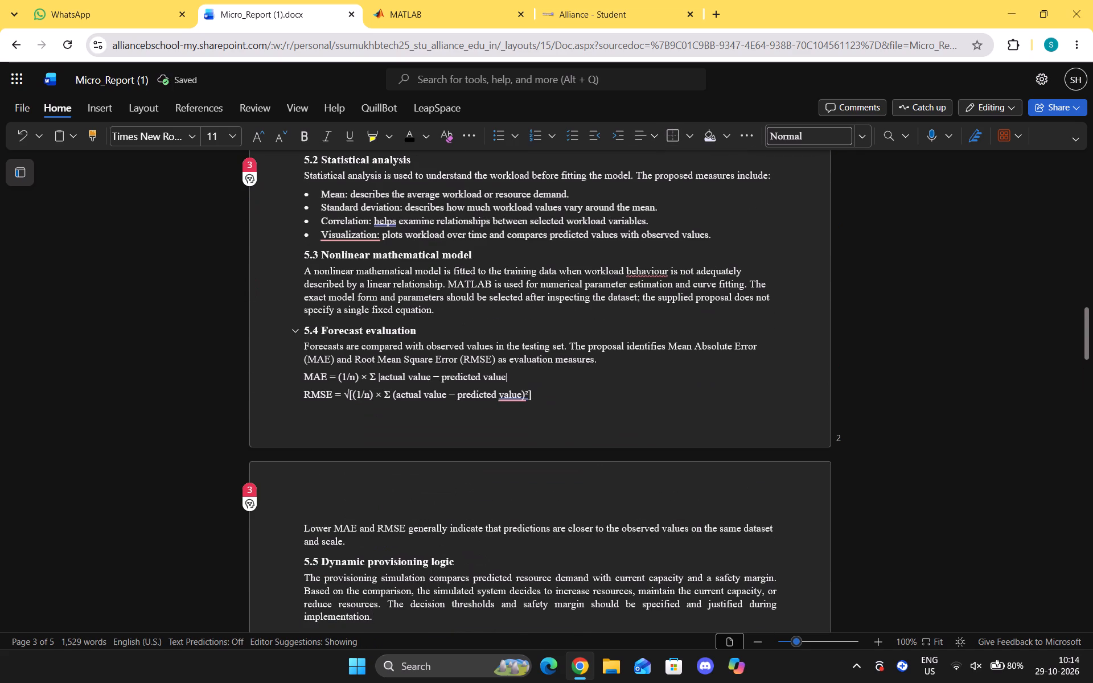
pyautogui.moveTo(465, 329); pyautogui.dragTo(319, 273)
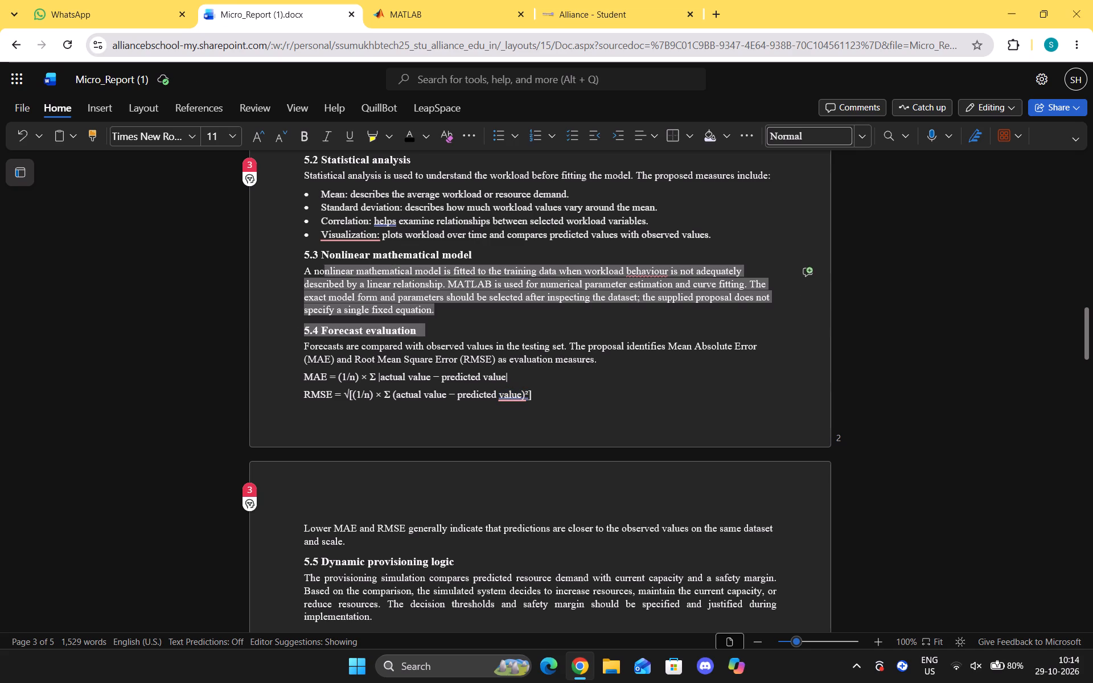
pyautogui.moveTo(319, 273); pyautogui.dragTo(301, 246)
pyautogui.moveTo(552, 400); pyautogui.dragTo(281, 164)
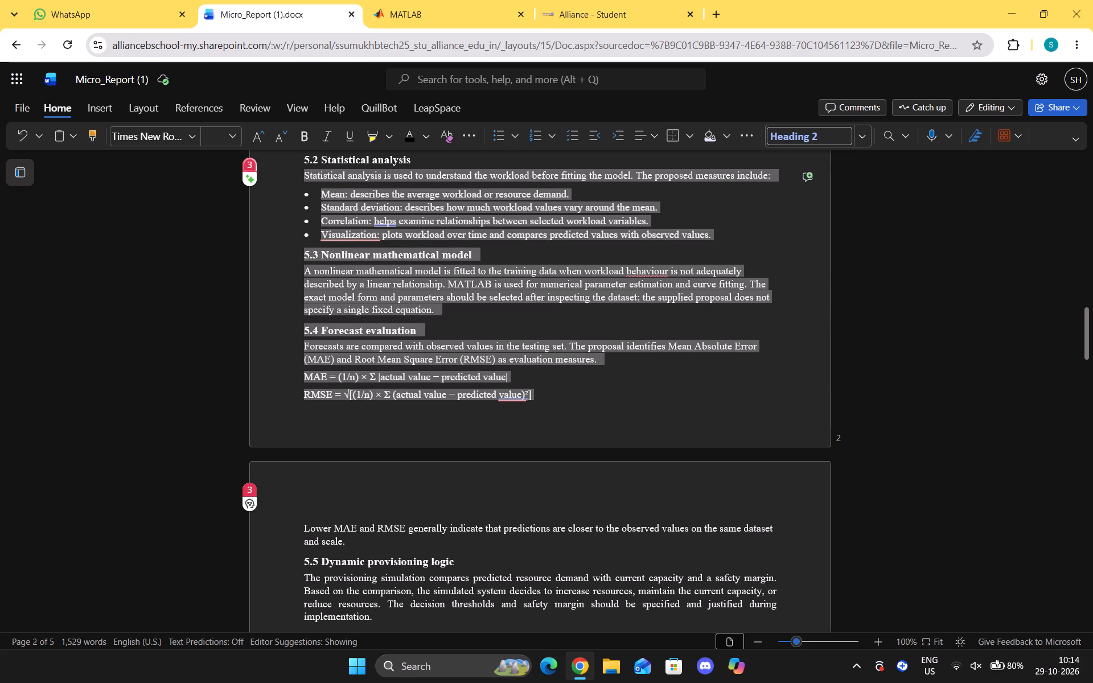
pyautogui.moveTo(281, 164); pyautogui.dragTo(282, 143)
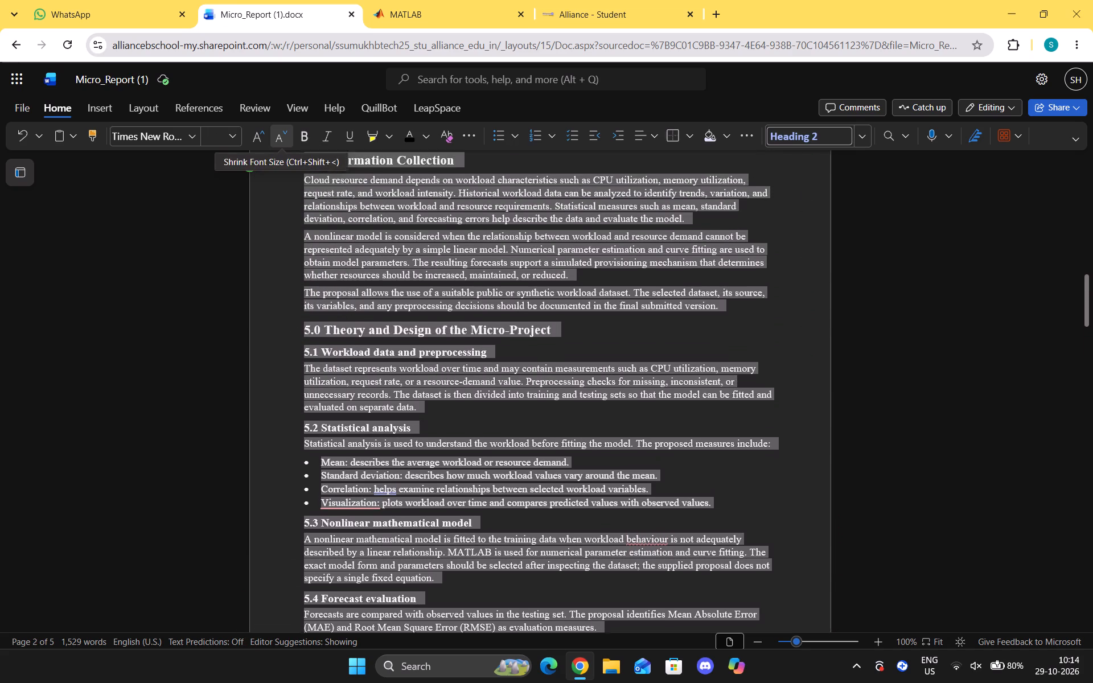
pyautogui.moveTo(282, 143); pyautogui.dragTo(282, 157)
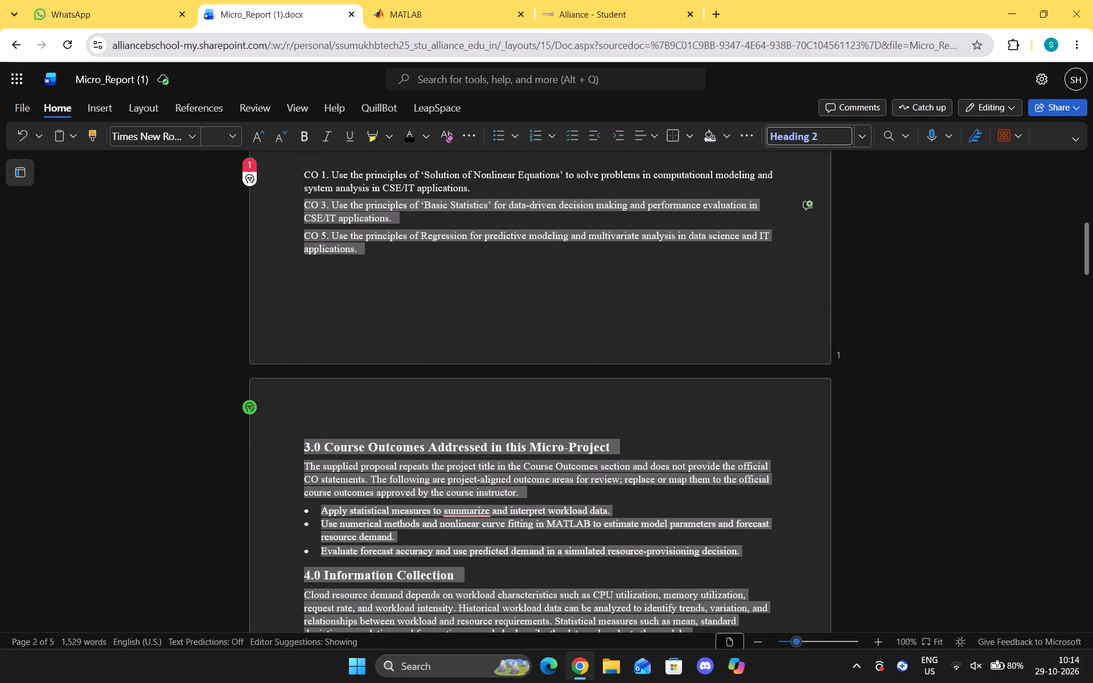
pyautogui.moveTo(282, 157); pyautogui.dragTo(307, 138)
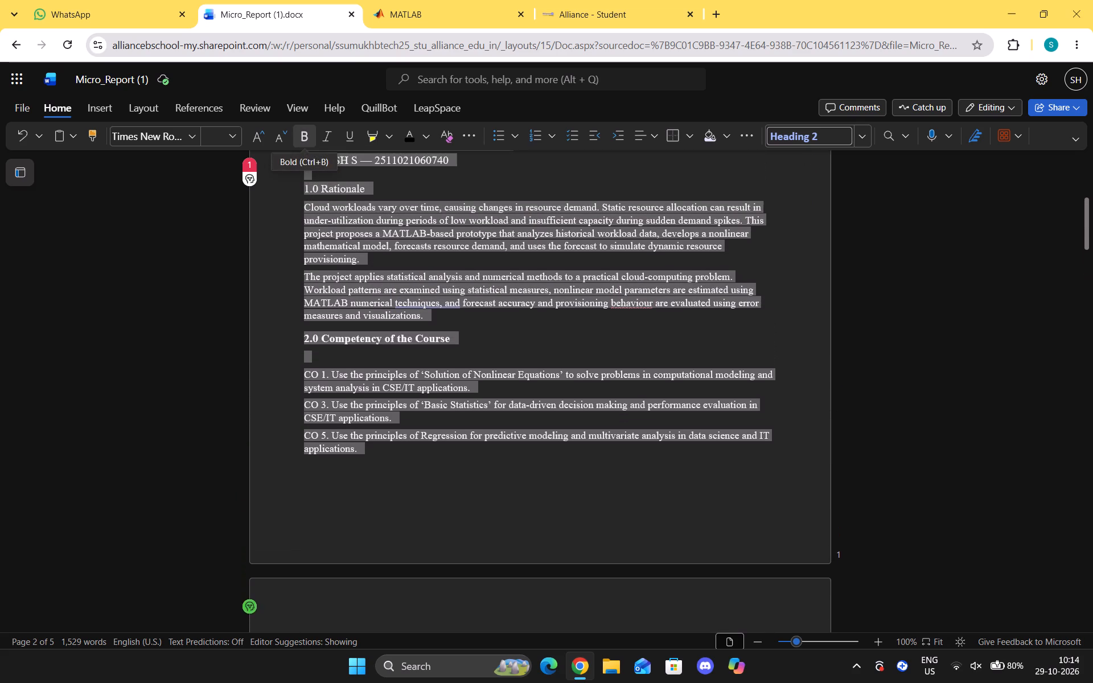
pyautogui.moveTo(307, 138); pyautogui.dragTo(291, 365)
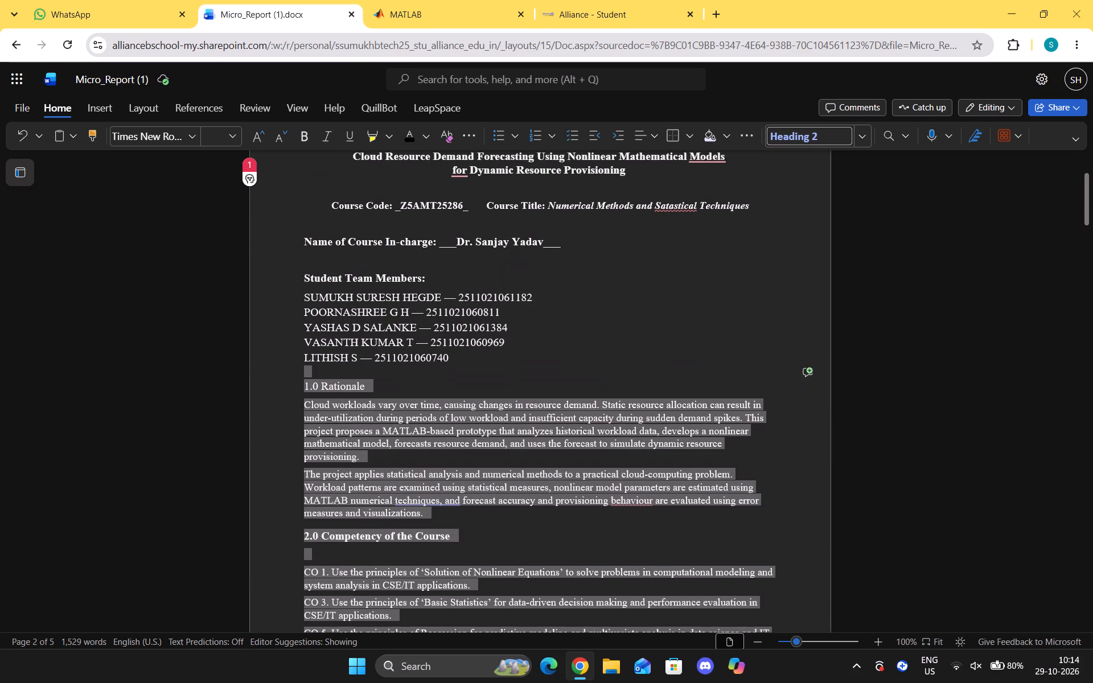
pyautogui.moveTo(291, 365); pyautogui.dragTo(290, 158)
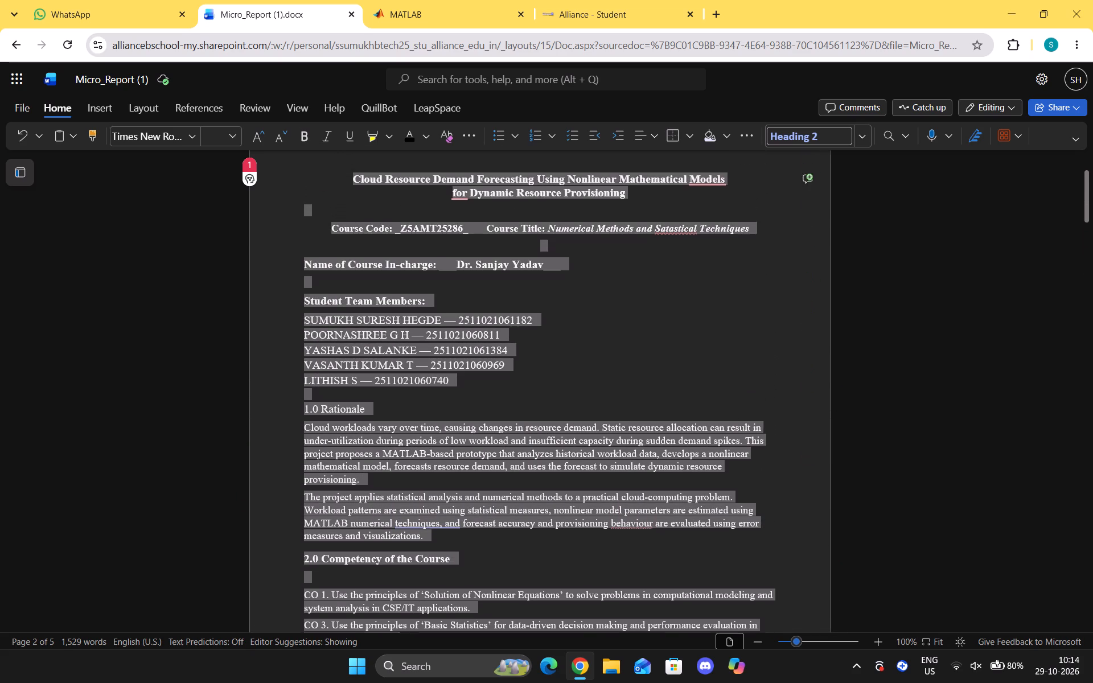
pyautogui.moveTo(290, 158); pyautogui.dragTo(291, 487)
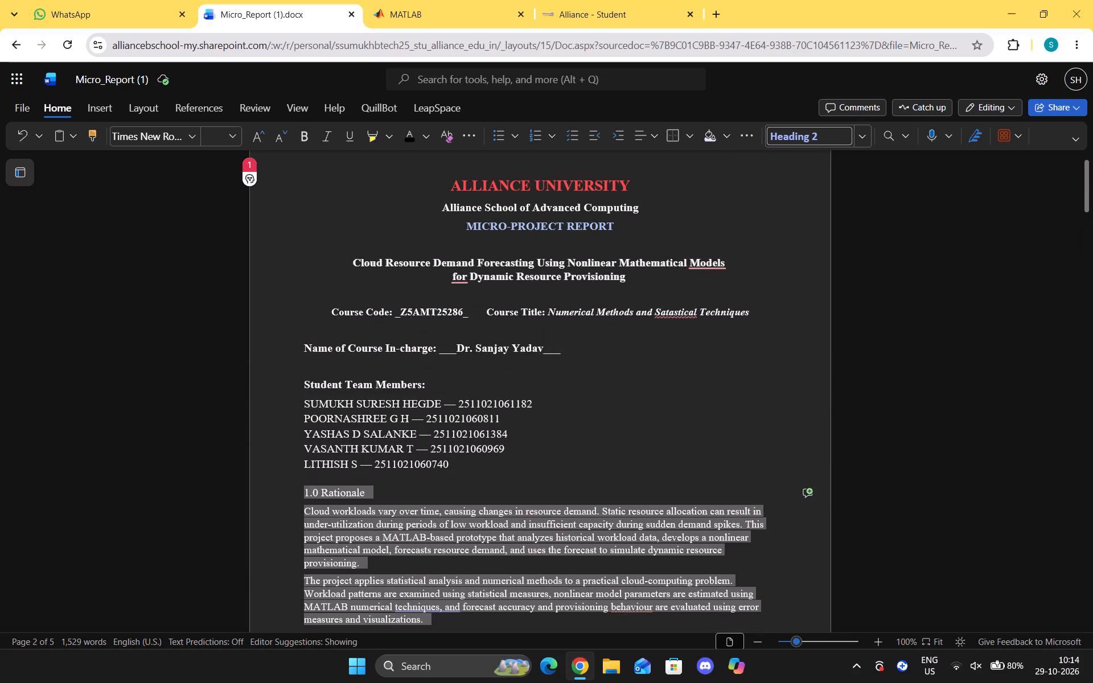
pyautogui.moveTo(291, 487); pyautogui.dragTo(292, 493)
pyautogui.click(657, 131)
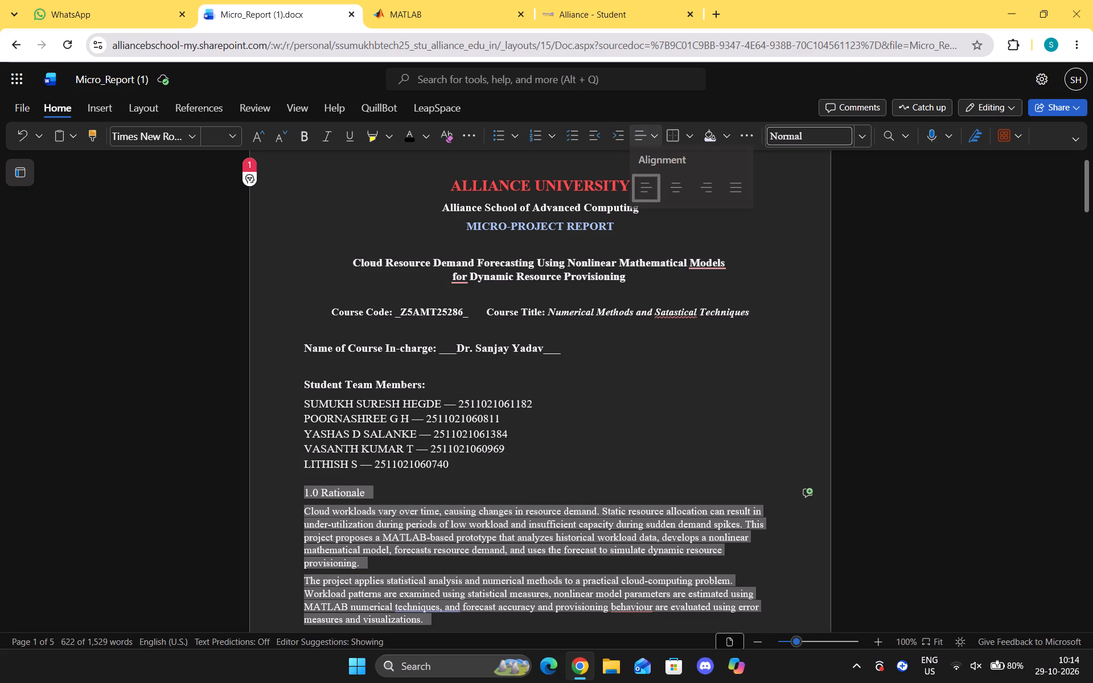
pyautogui.click(724, 194)
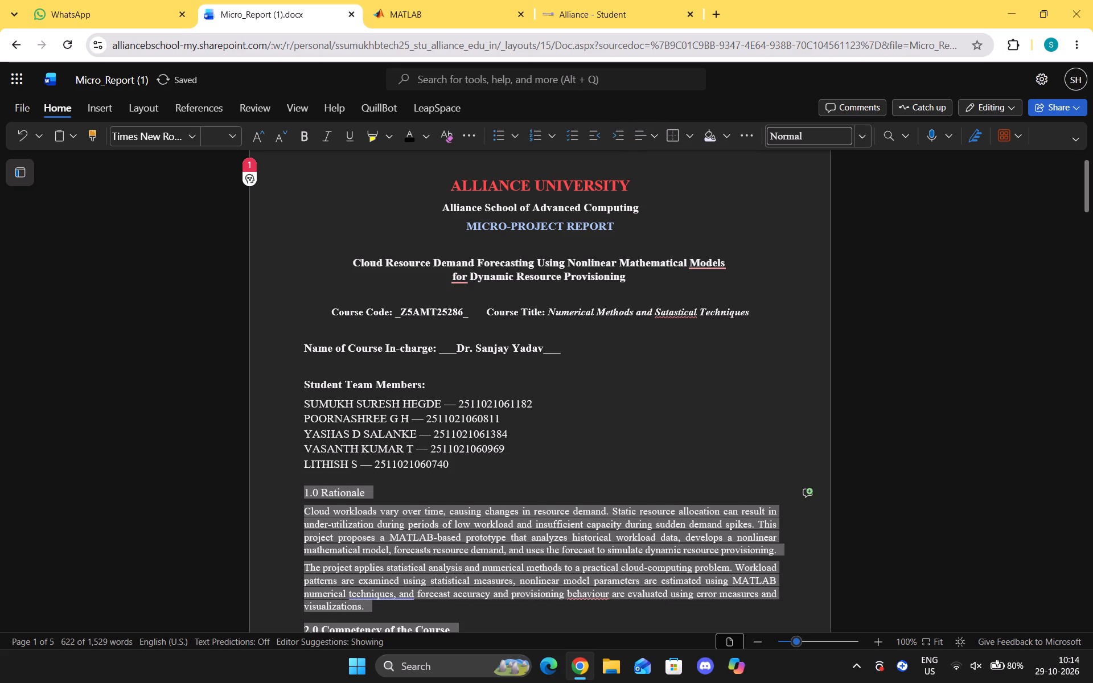
pyautogui.click(713, 359)
# Format the text from the 5.6 Main program modules heading through the section 7.0 paragraph as black Times New Roman.
pyautogui.scroll(-6, 574, 464)
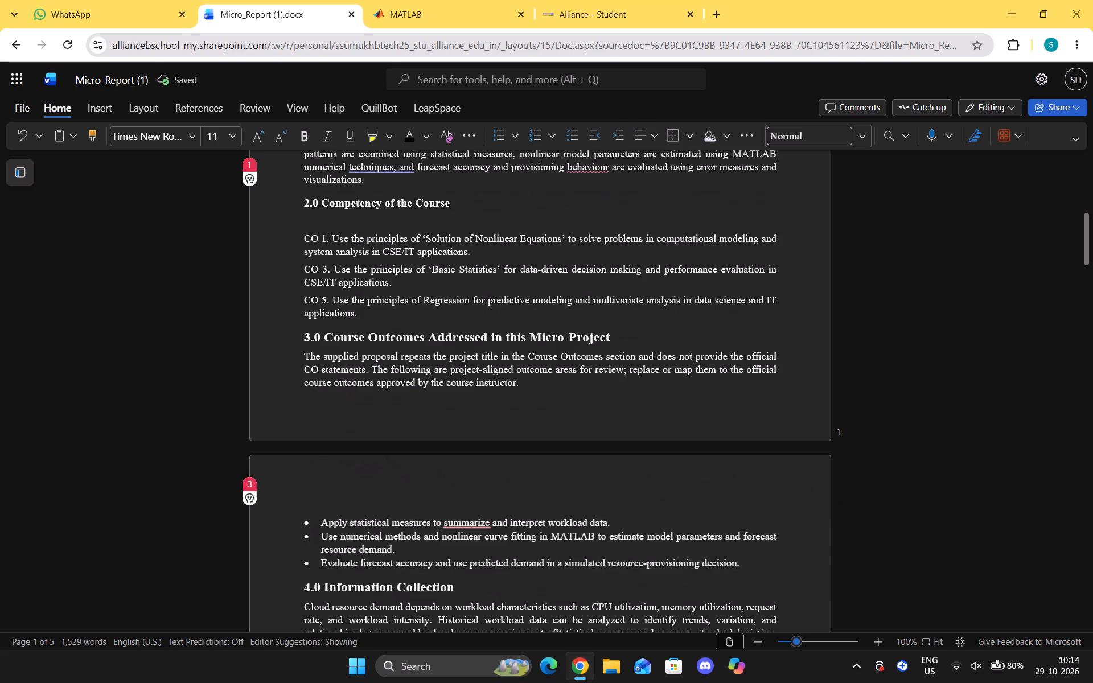
pyautogui.scroll(-6, 574, 464)
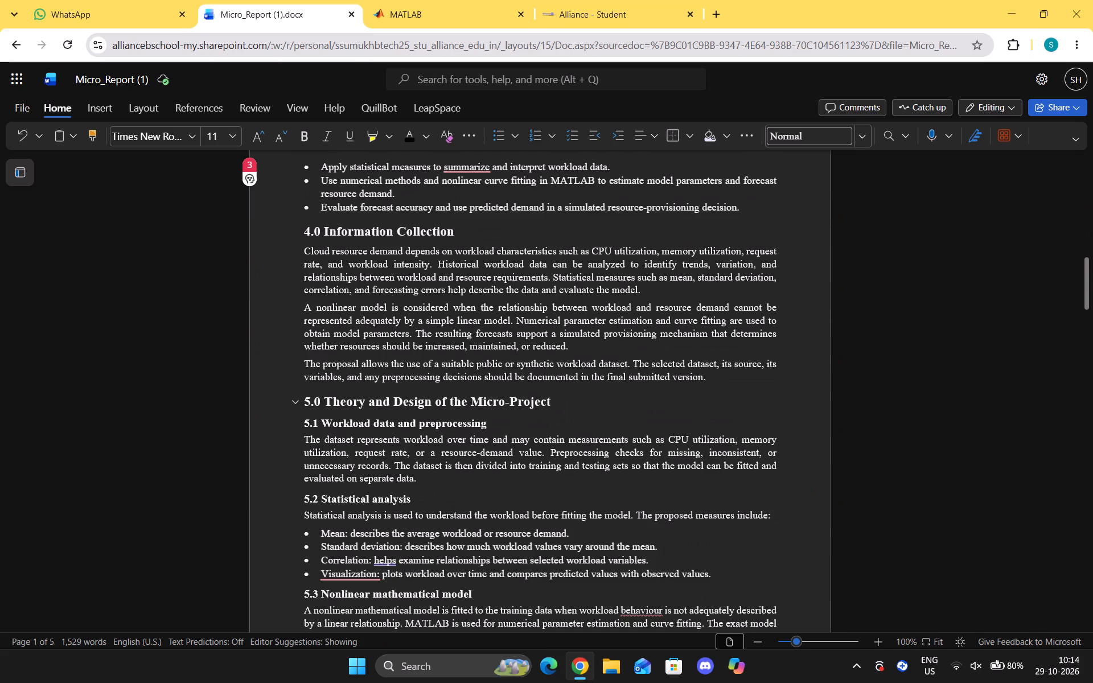
pyautogui.scroll(-11, 574, 464)
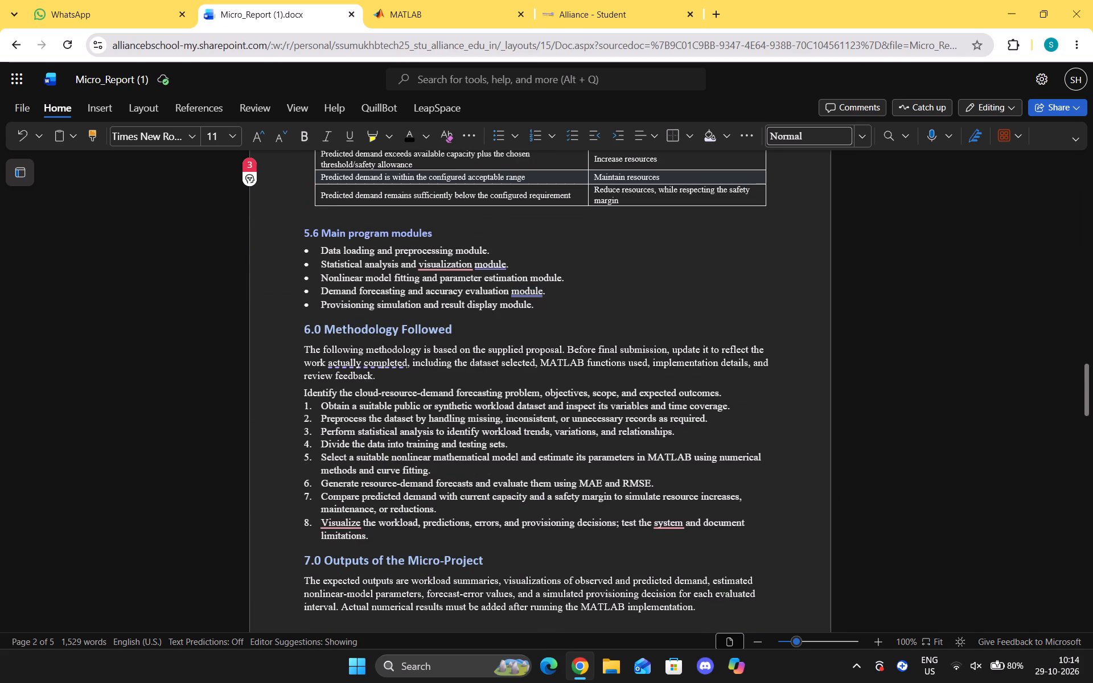
pyautogui.scroll(2, 323, 250)
pyautogui.click(280, 332)
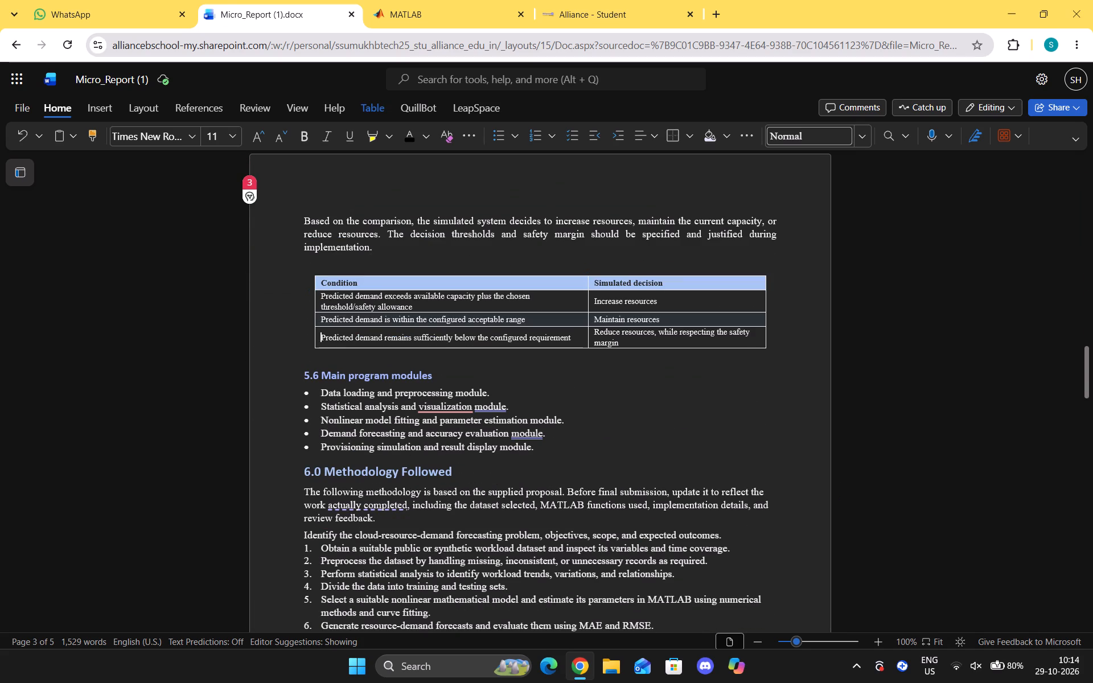
pyautogui.moveTo(276, 371); pyautogui.dragTo(595, 628)
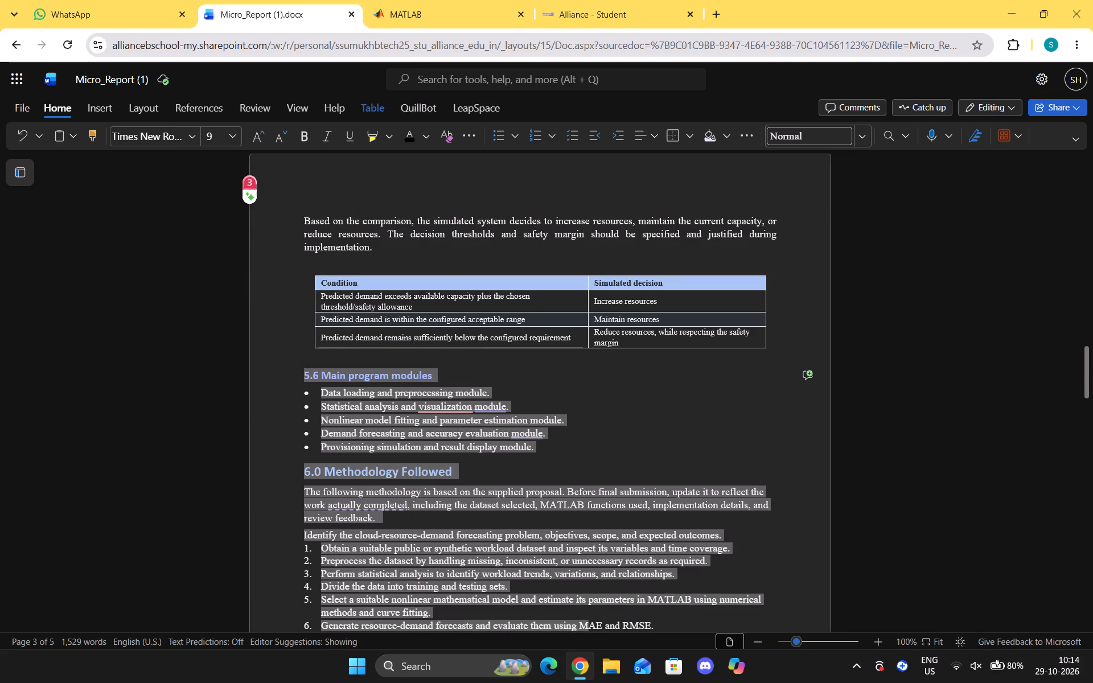
pyautogui.moveTo(595, 628); pyautogui.dragTo(534, 223)
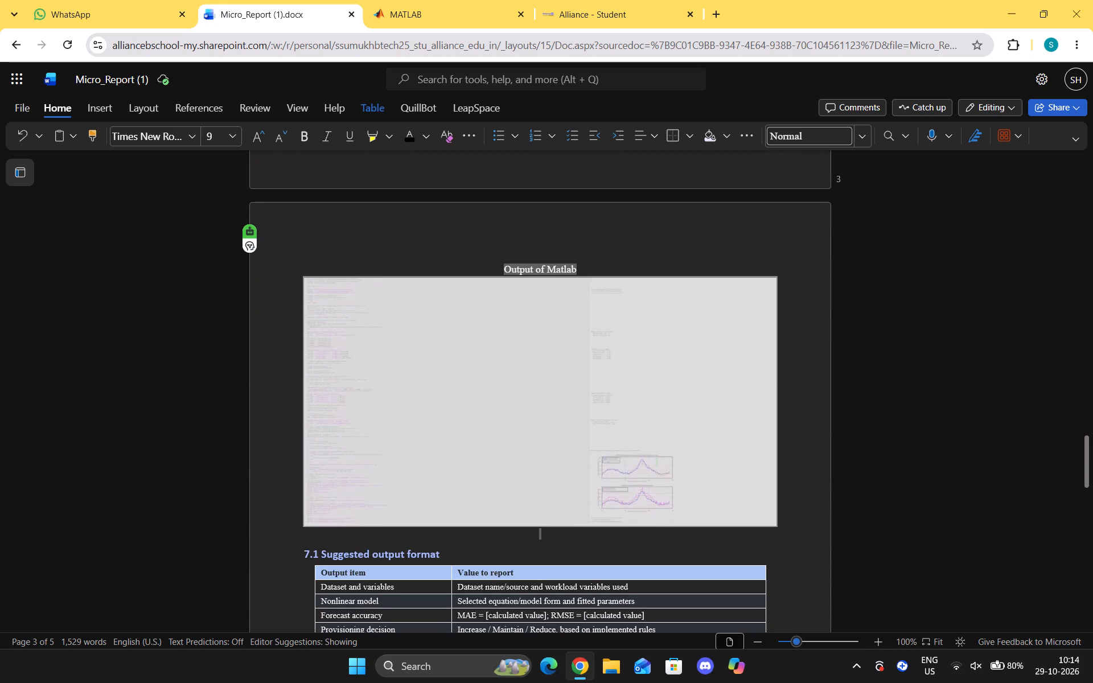
pyautogui.moveTo(534, 223); pyautogui.dragTo(616, 86)
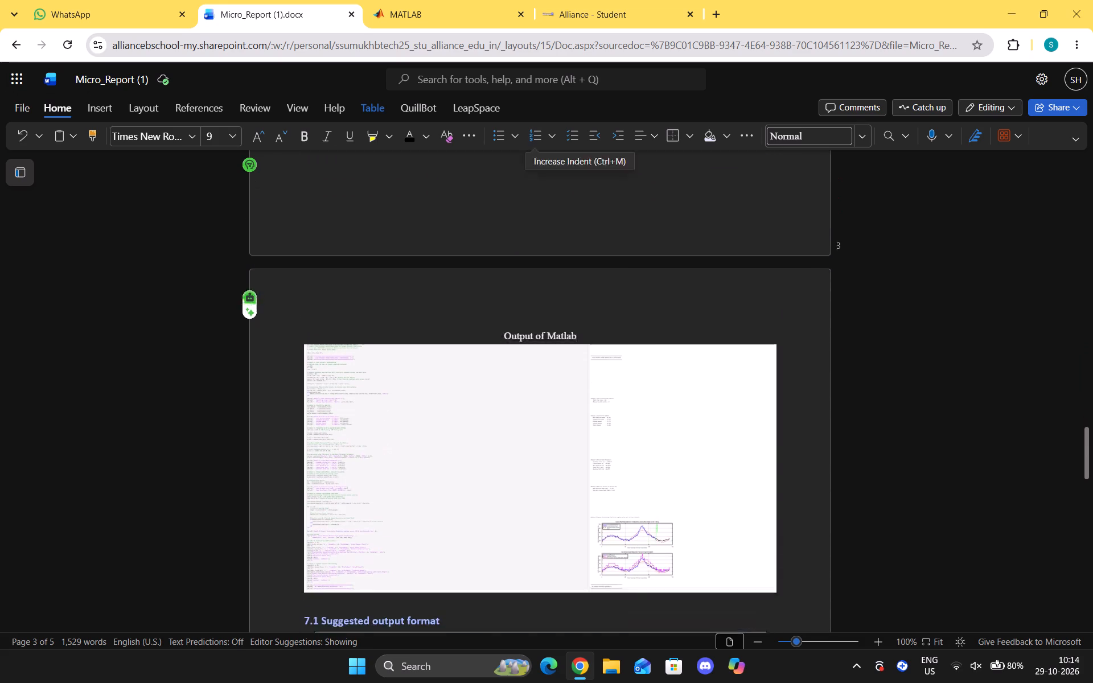
pyautogui.moveTo(616, 86); pyautogui.dragTo(701, 359)
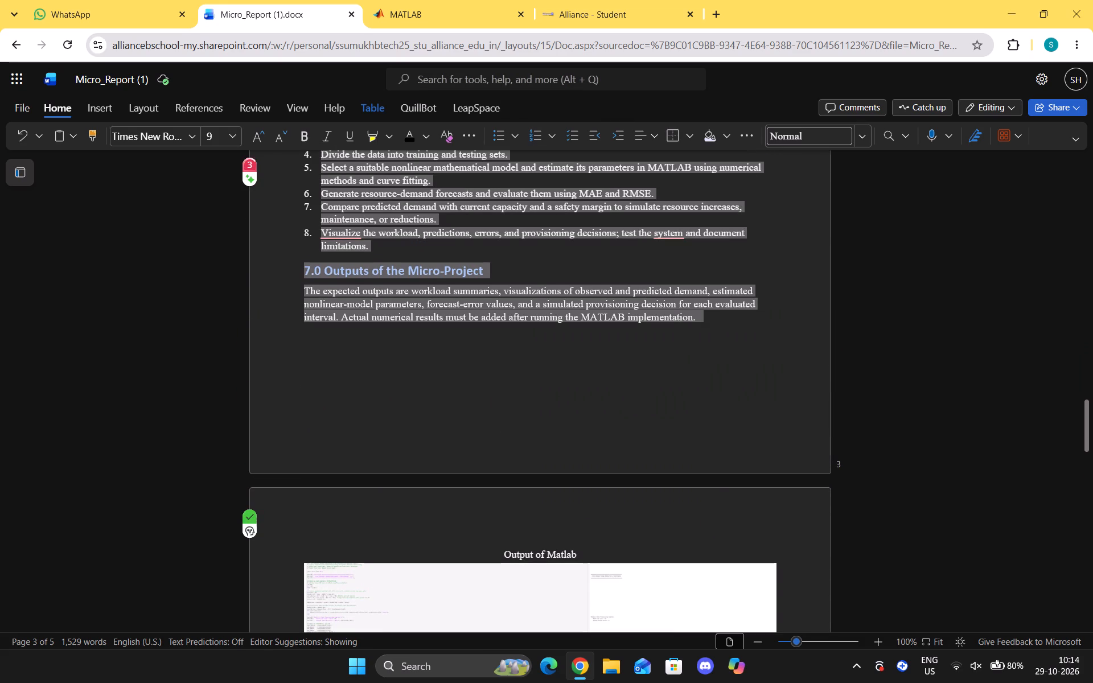
pyautogui.click(351, 327)
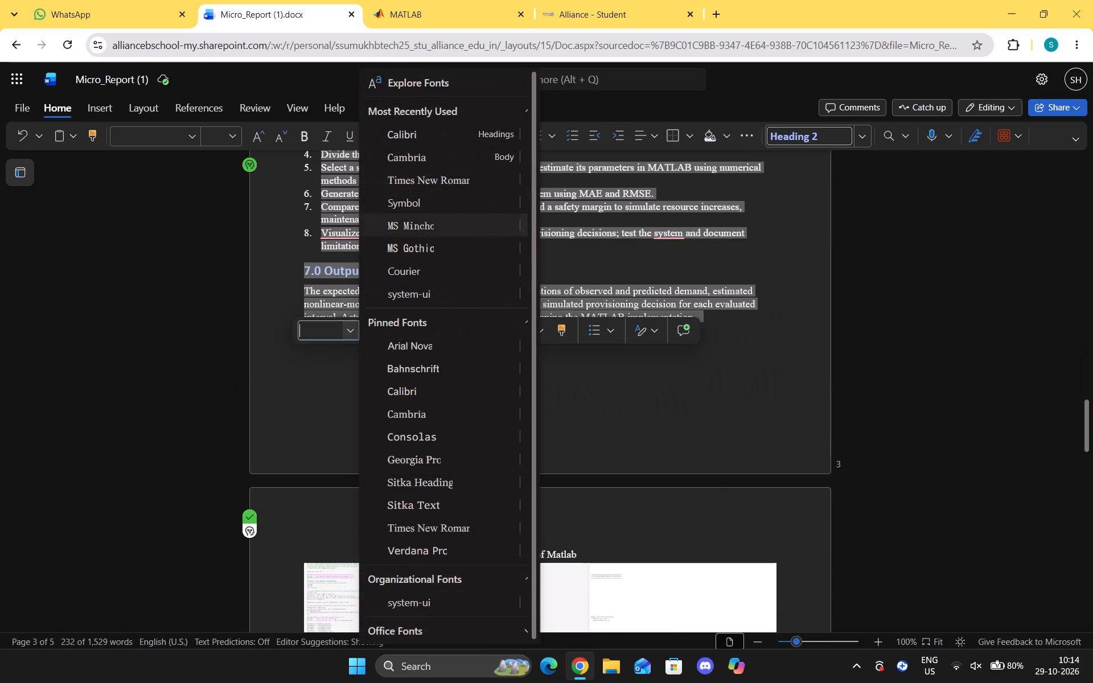
pyautogui.click(434, 171)
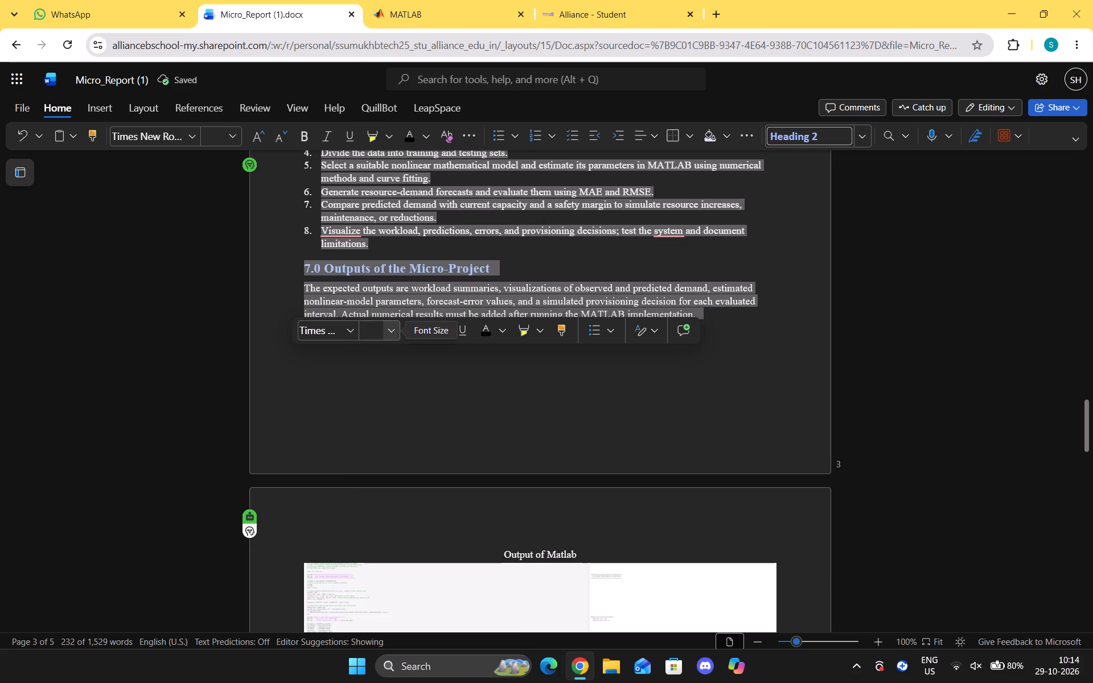
pyautogui.click(487, 327)
# Justify the text from the 5.6 Main program modules heading through the section 7.0 paragraph.
pyautogui.click(660, 137)
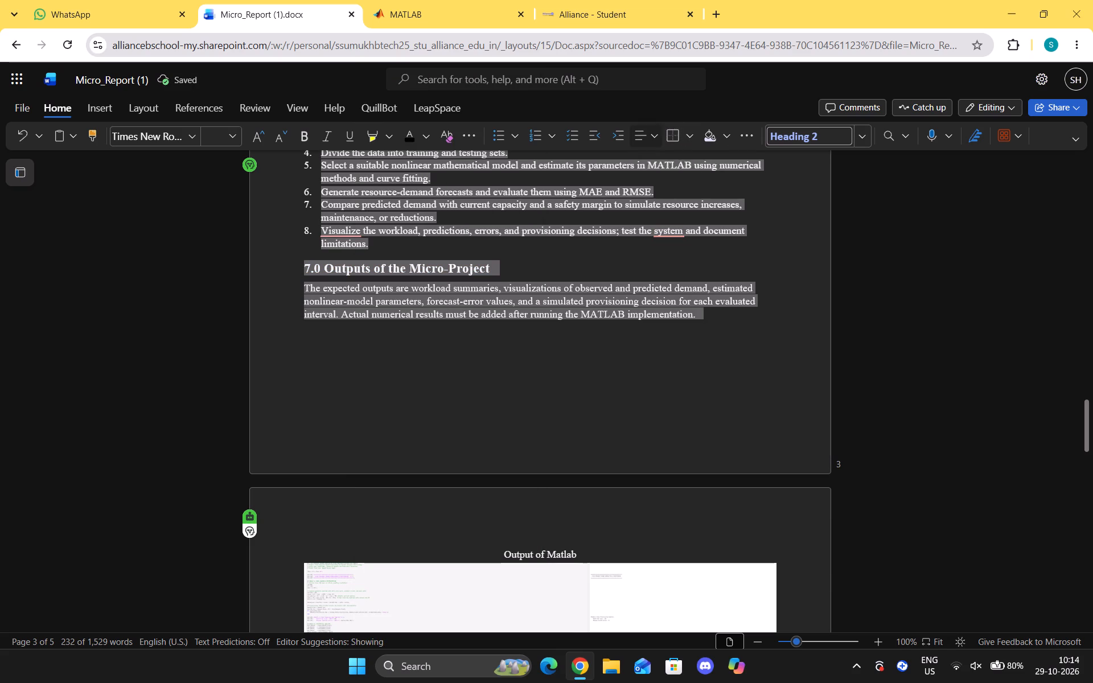
pyautogui.click(725, 190)
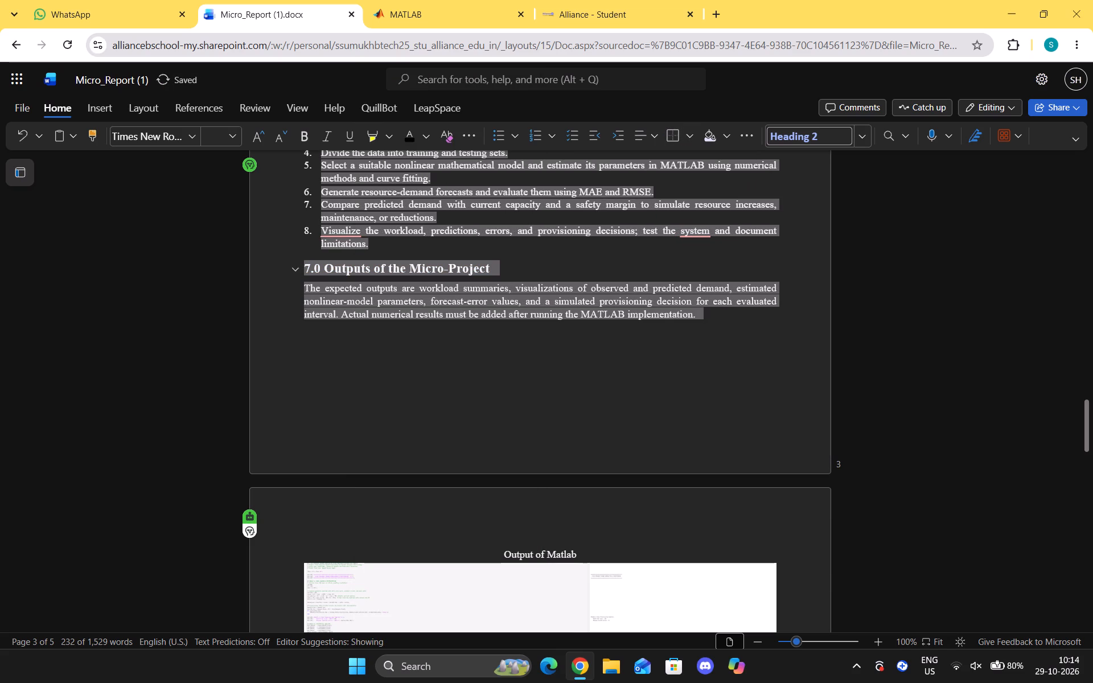
pyautogui.click(753, 337)
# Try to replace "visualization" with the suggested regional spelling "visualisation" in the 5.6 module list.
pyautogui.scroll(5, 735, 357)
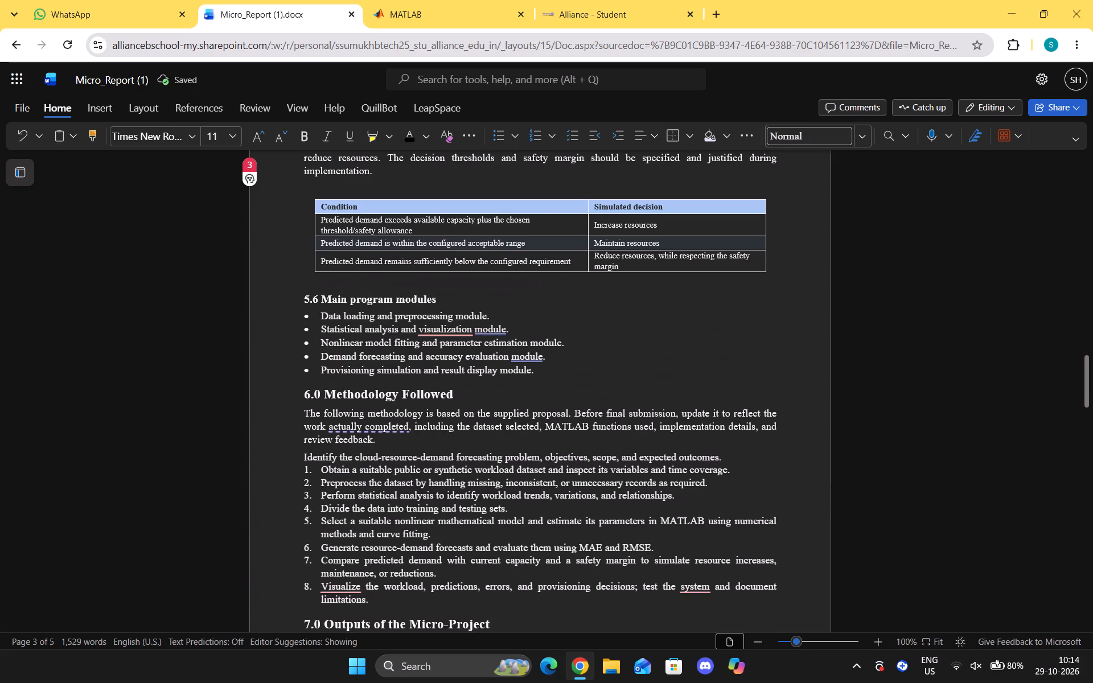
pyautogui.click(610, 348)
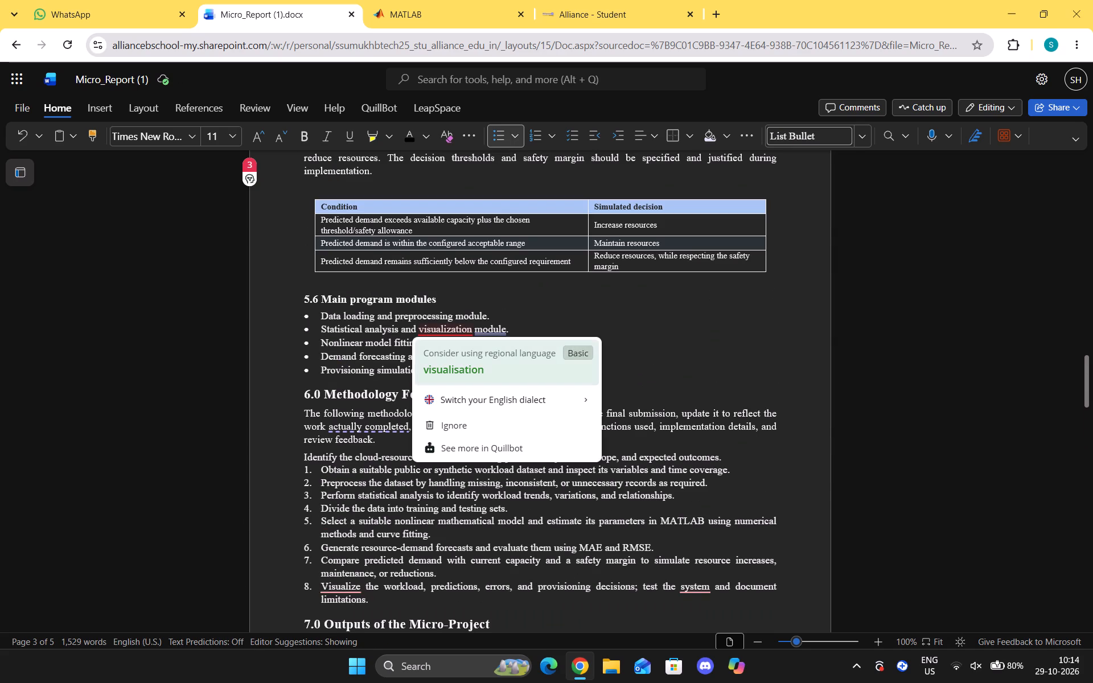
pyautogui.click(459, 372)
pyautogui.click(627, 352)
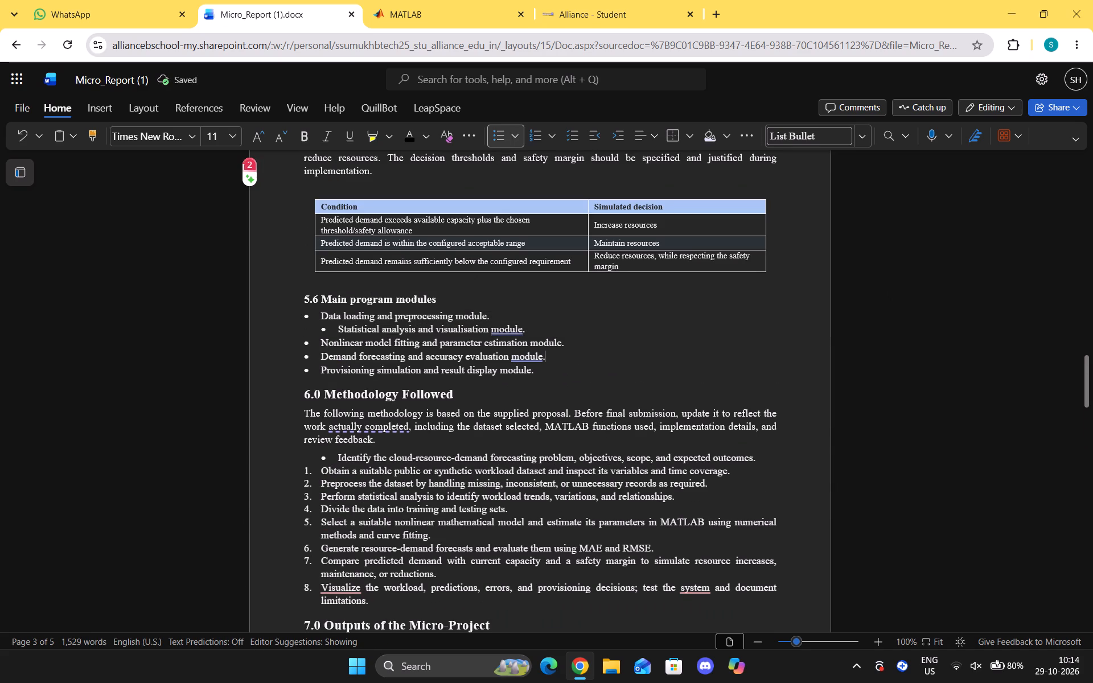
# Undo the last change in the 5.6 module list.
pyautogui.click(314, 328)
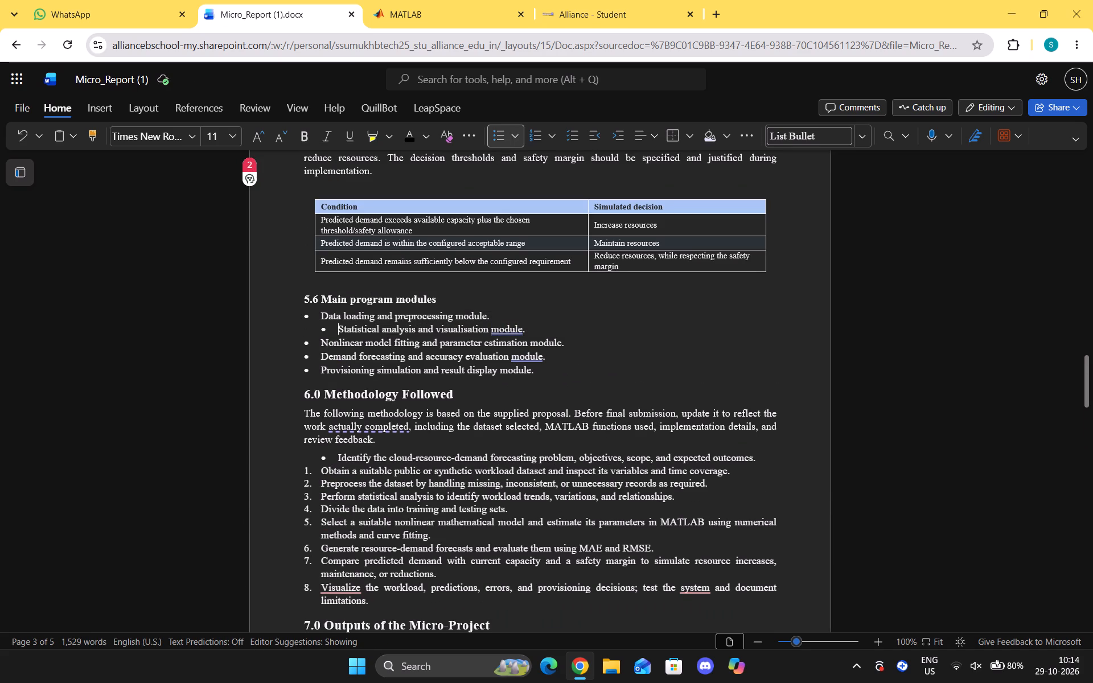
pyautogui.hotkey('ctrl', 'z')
# Set the 7.1 Suggested output format and 7.2 Test cases to document headings in Times New Roman.
pyautogui.scroll(-3, 518, 350)
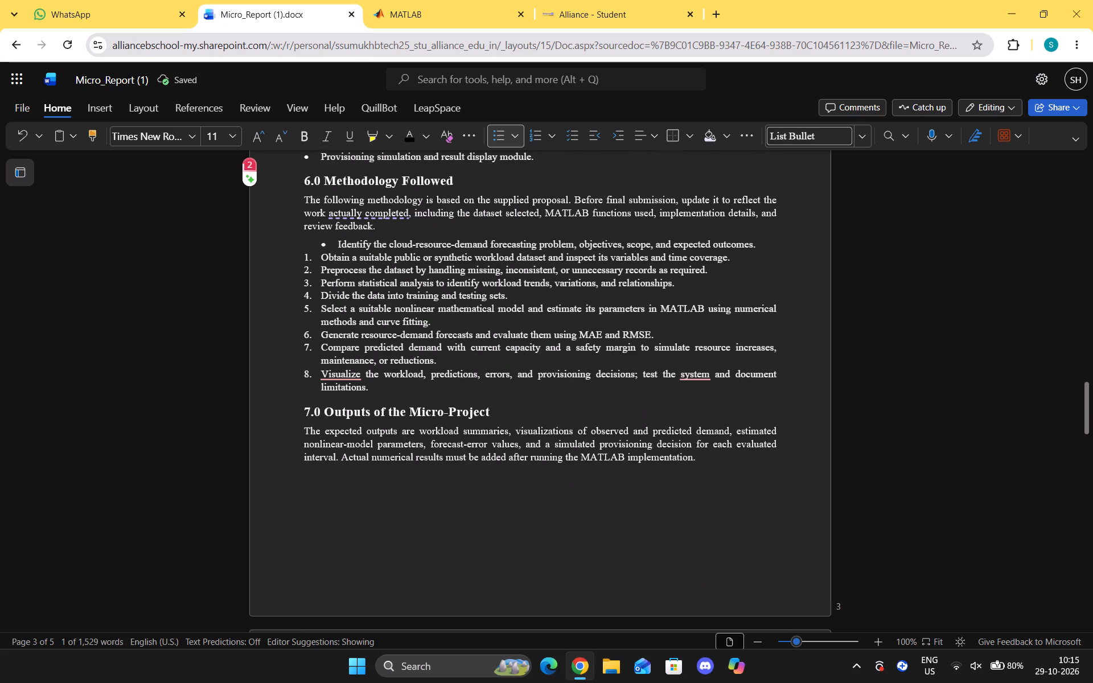
pyautogui.scroll(-3, 400, 368)
pyautogui.scroll(3, 400, 368)
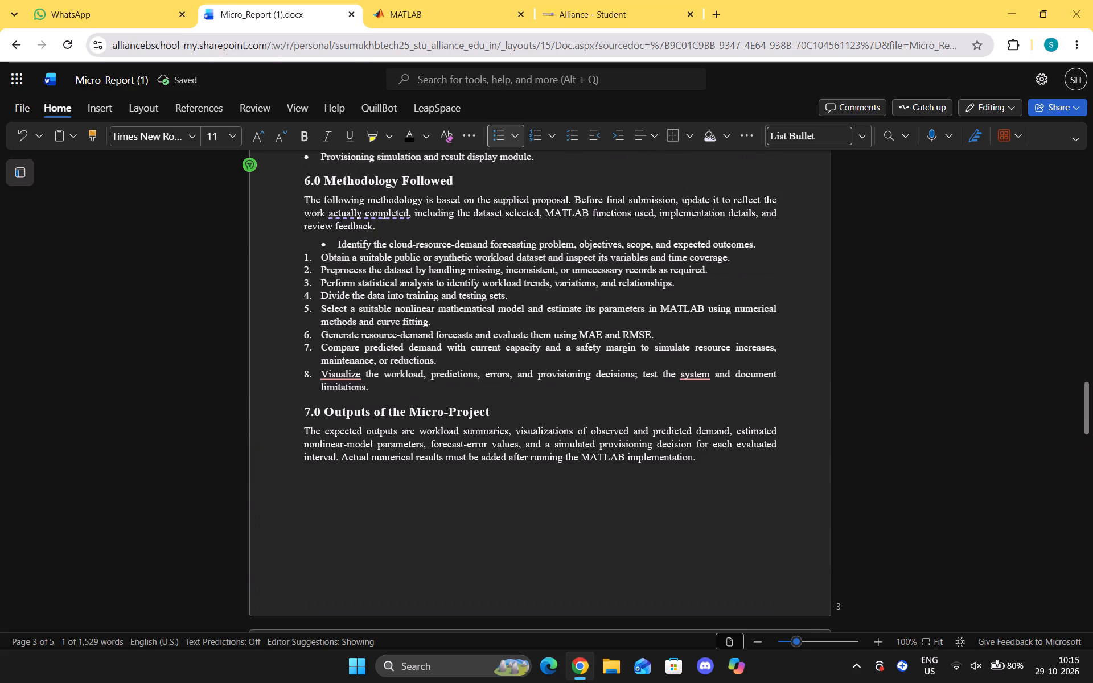
pyautogui.scroll(-9, 400, 368)
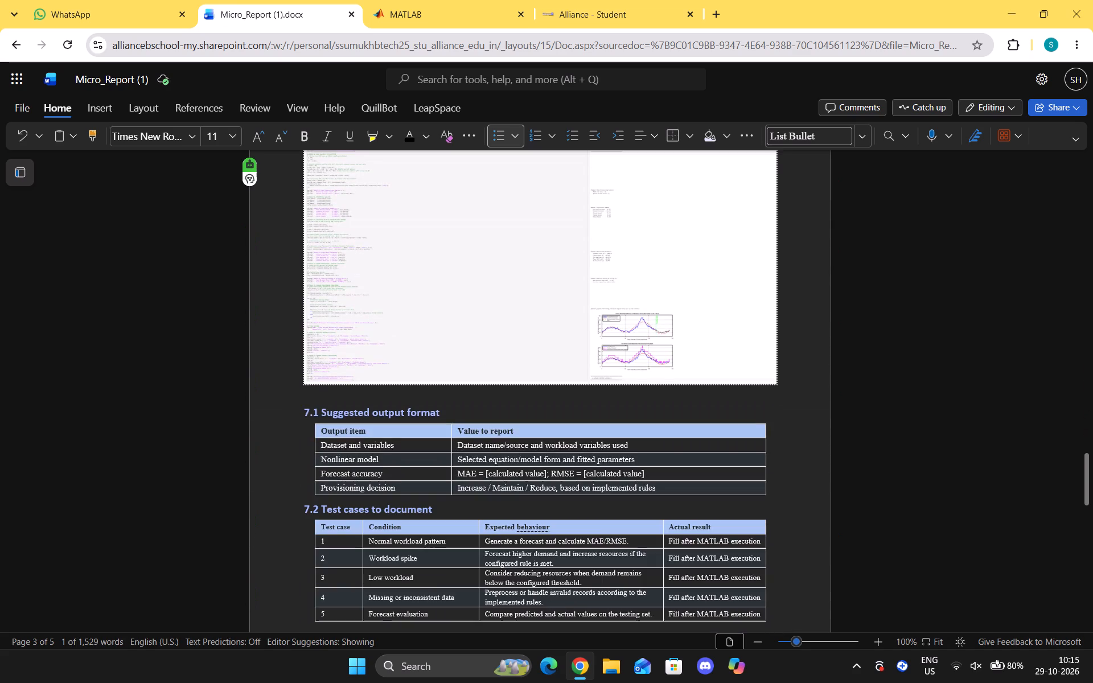
pyautogui.scroll(-2, 400, 368)
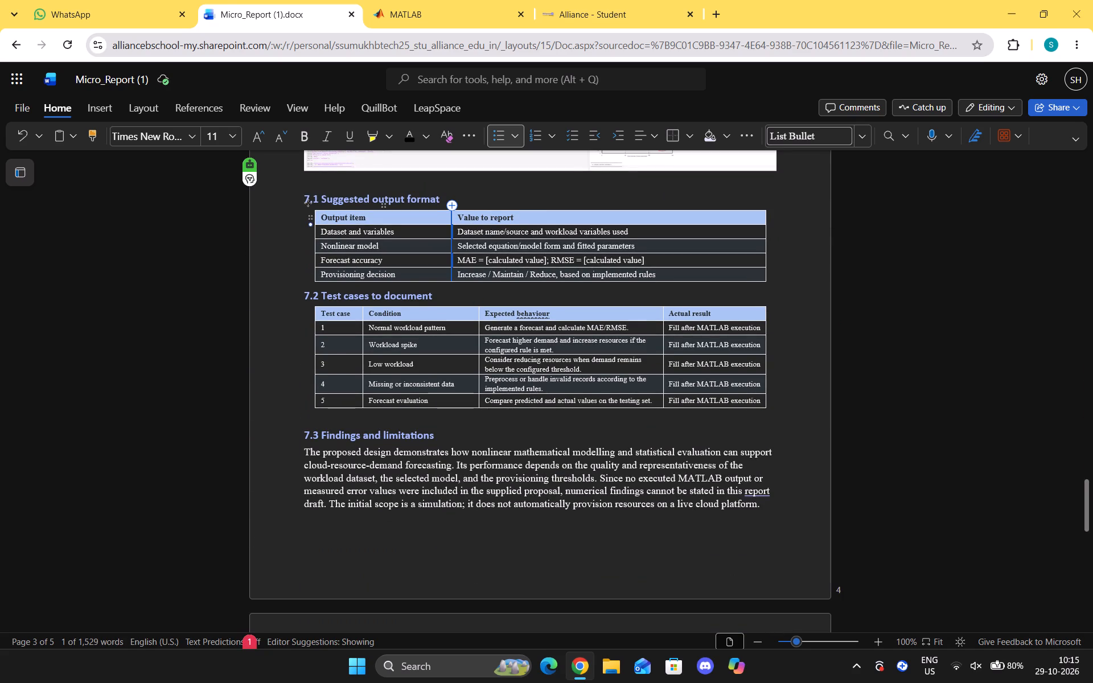
pyautogui.moveTo(477, 196); pyautogui.dragTo(294, 203)
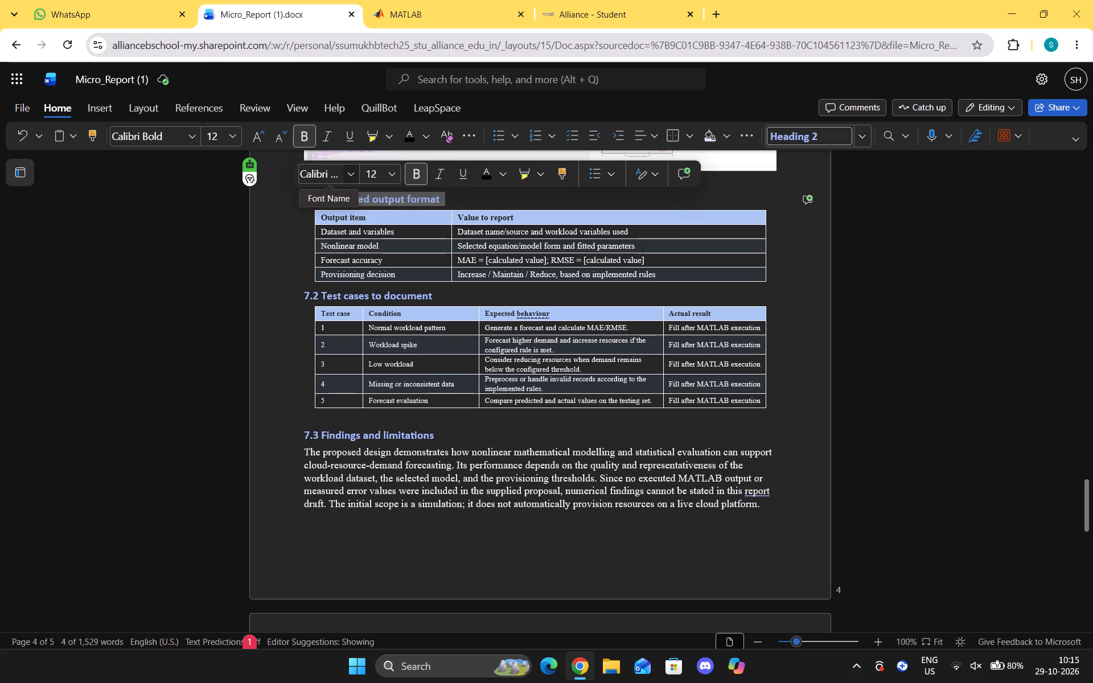
pyautogui.click(347, 172)
pyautogui.click(437, 188)
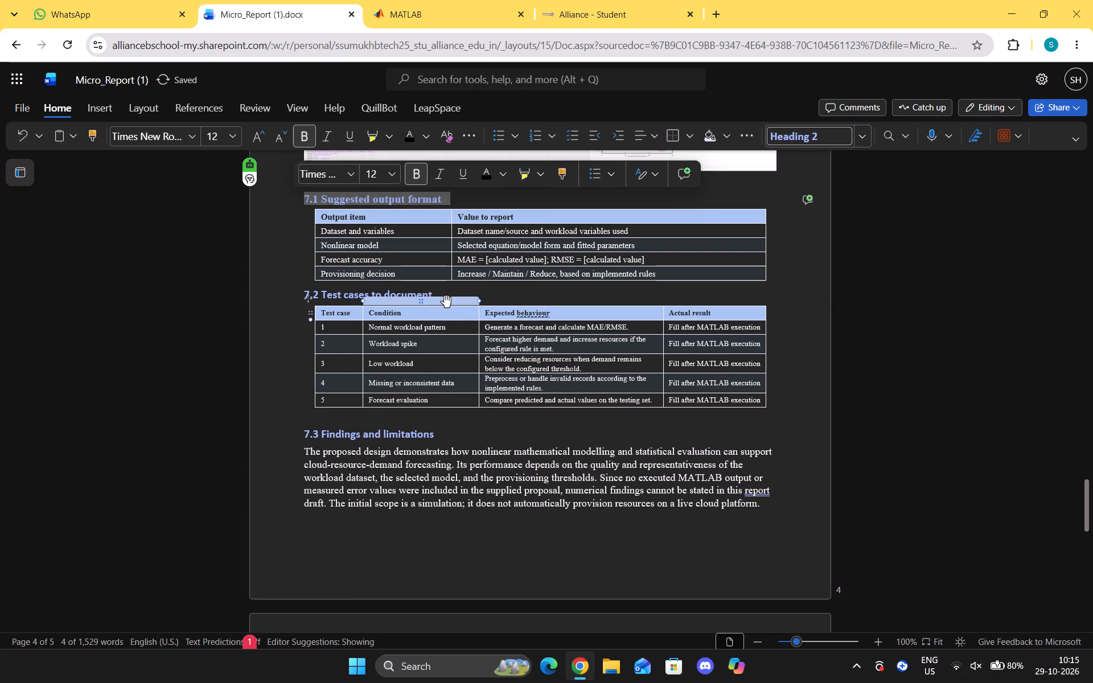
pyautogui.moveTo(494, 291); pyautogui.dragTo(302, 288)
pyautogui.click(359, 260)
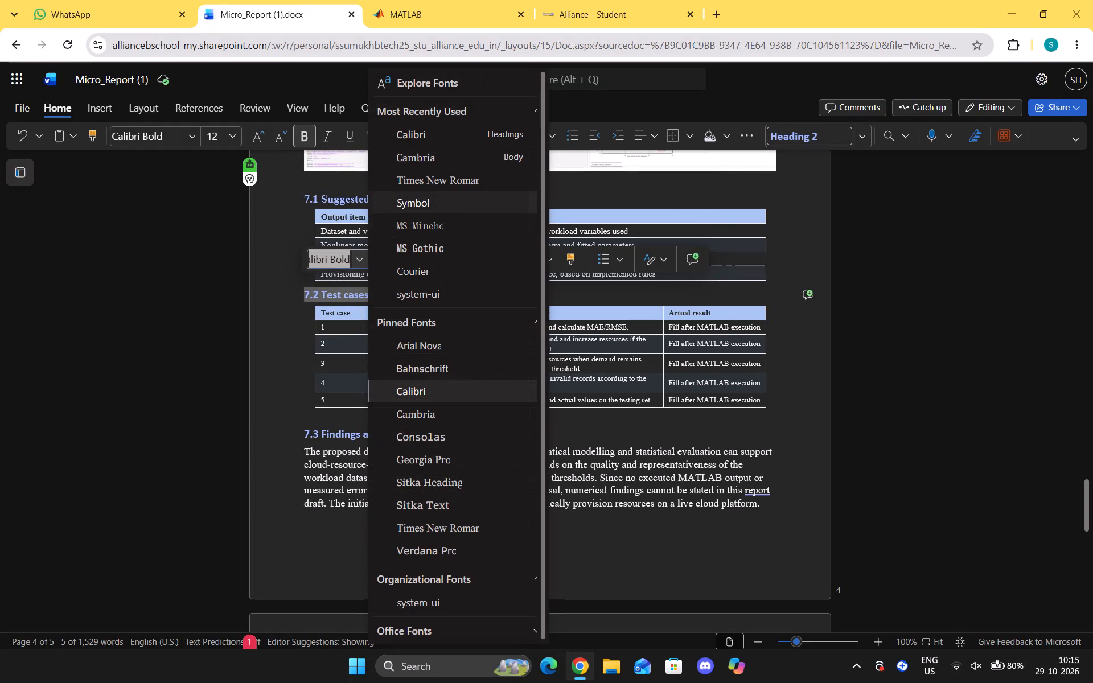
pyautogui.click(457, 184)
# Set the 7.3 Findings and limitations and 8.0 Benefits of this Micro-Project headings in Times New Roman.
pyautogui.moveTo(453, 431); pyautogui.dragTo(322, 435)
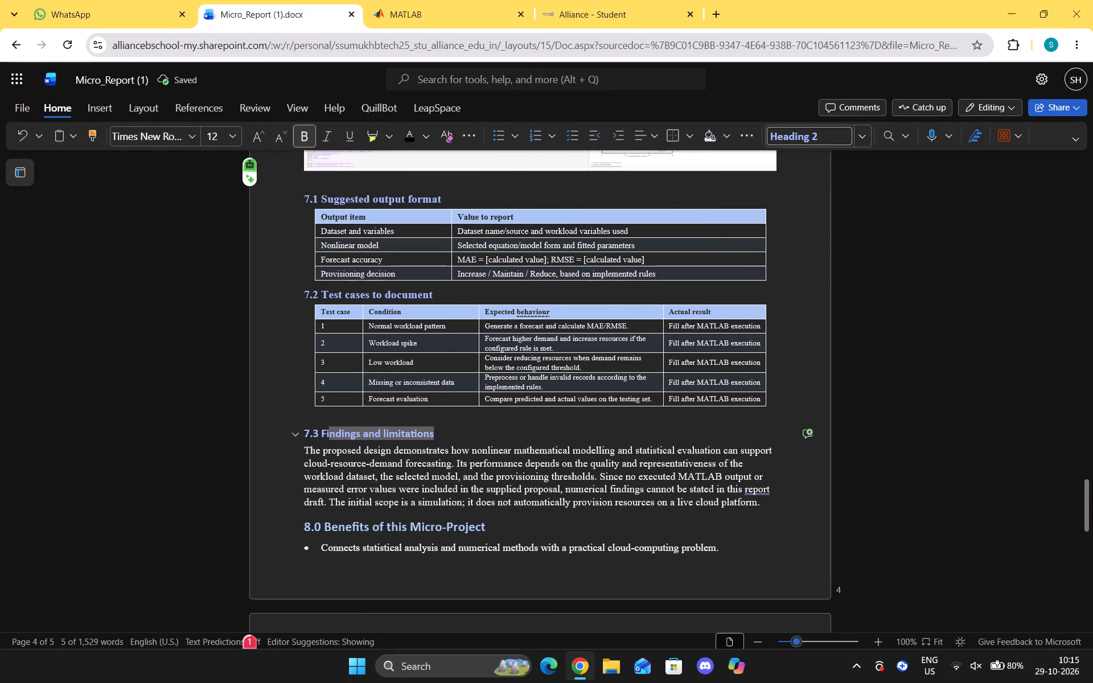
pyautogui.moveTo(322, 435); pyautogui.dragTo(293, 435)
pyautogui.click(350, 405)
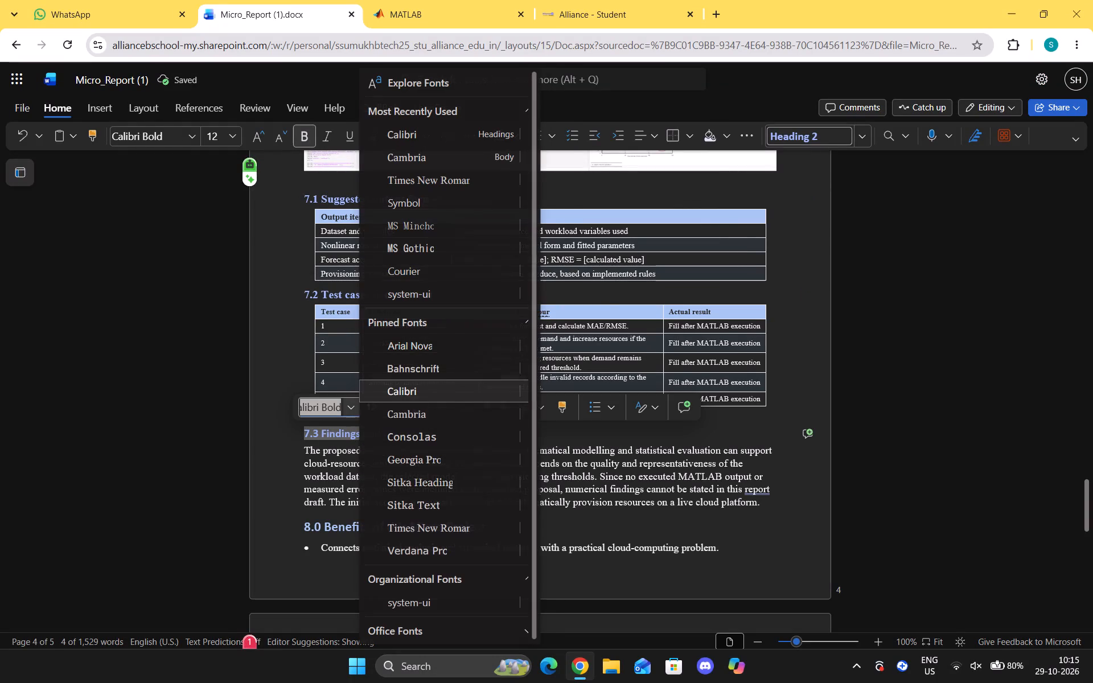
pyautogui.click(438, 186)
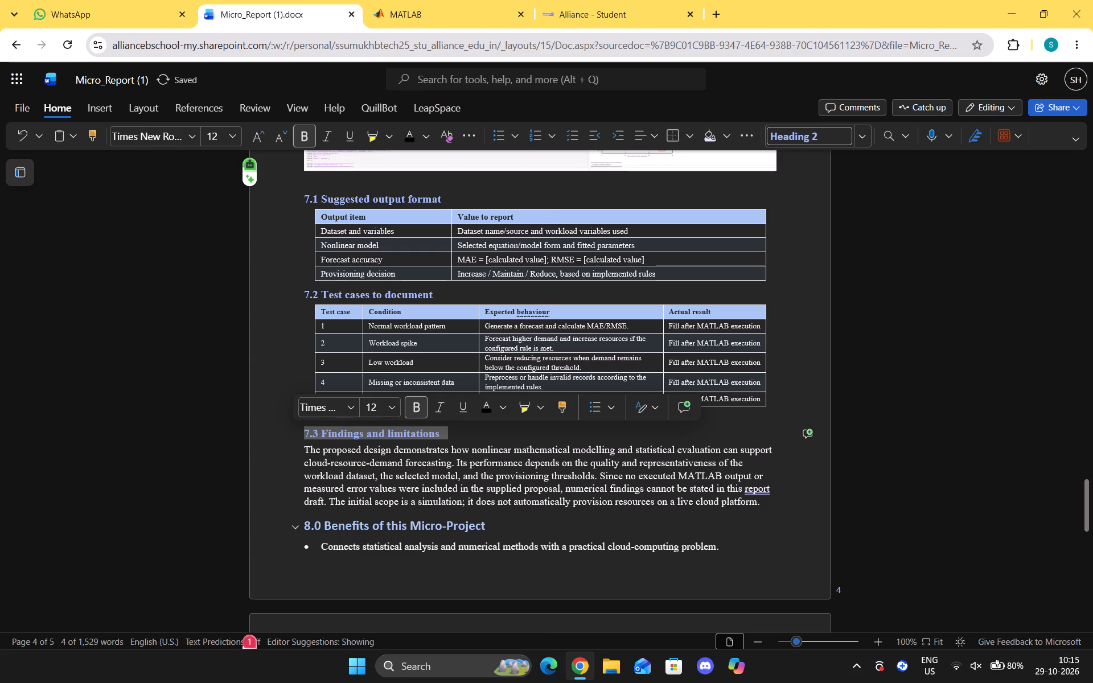
pyautogui.moveTo(504, 524); pyautogui.dragTo(295, 519)
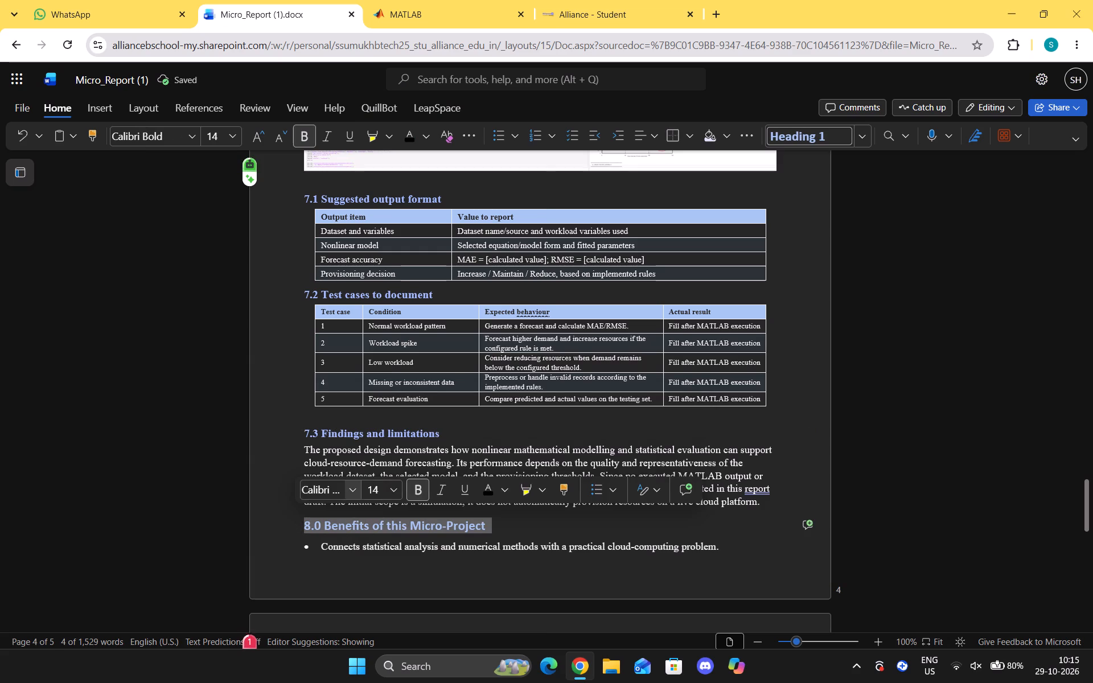
pyautogui.click(355, 491)
pyautogui.click(439, 186)
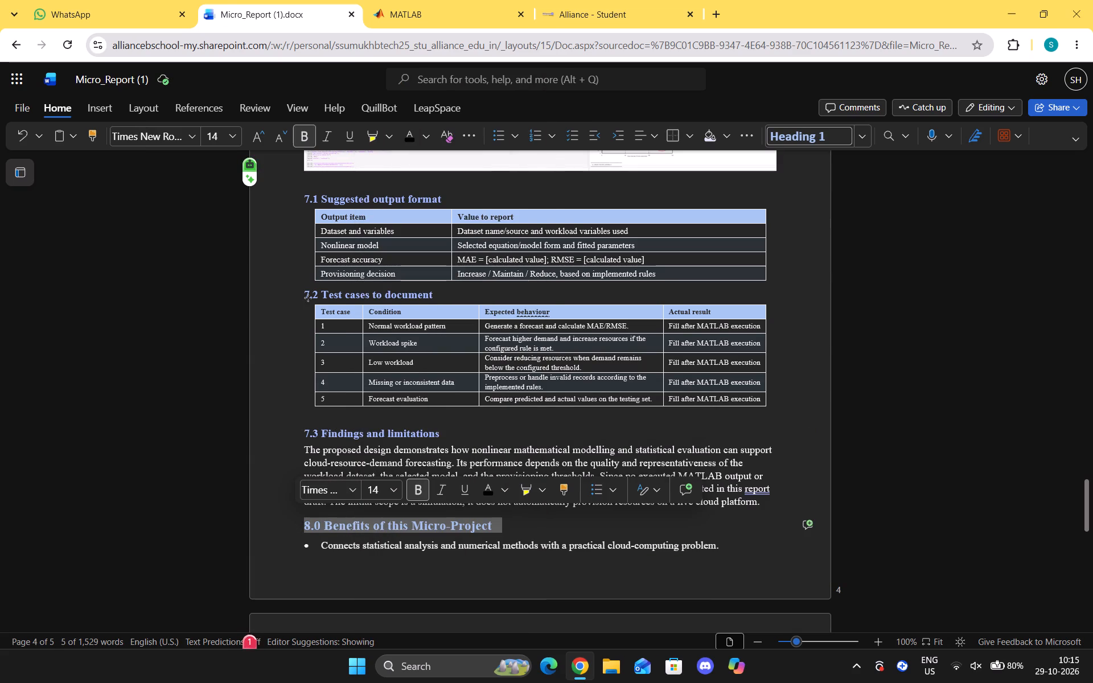
pyautogui.click(557, 520)
# Justify the text from the 7.3 Findings and limitations heading through the first bullet under heading 8.0.
pyautogui.moveTo(279, 430); pyautogui.dragTo(363, 460)
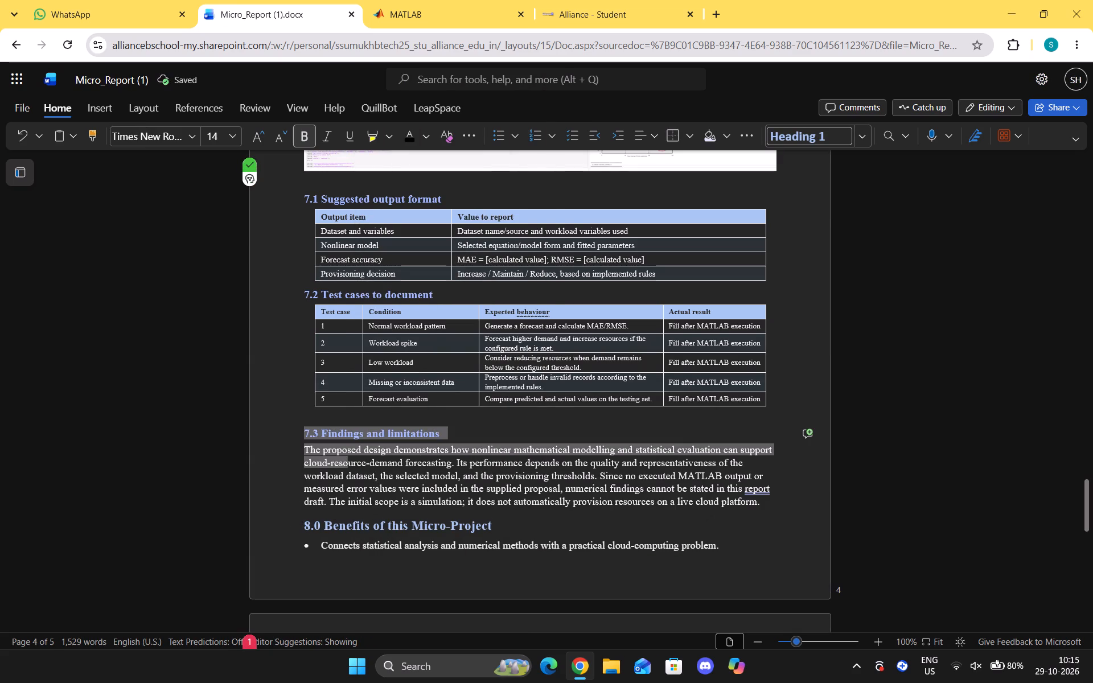
pyautogui.moveTo(363, 460); pyautogui.dragTo(724, 558)
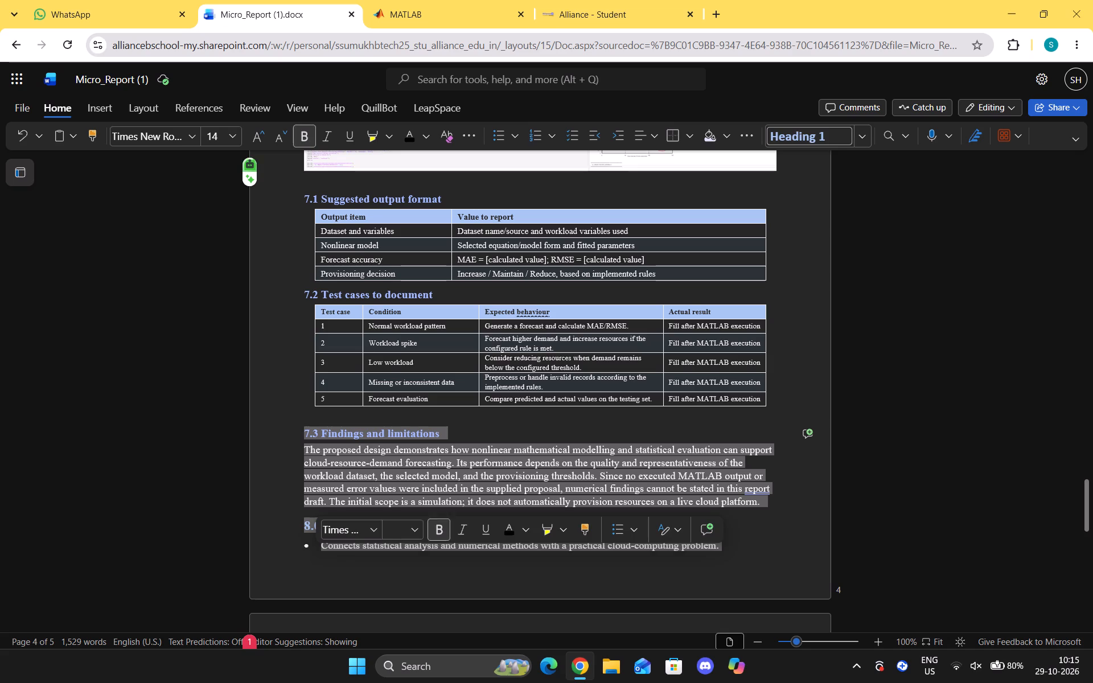
pyautogui.click(650, 132)
pyautogui.click(728, 192)
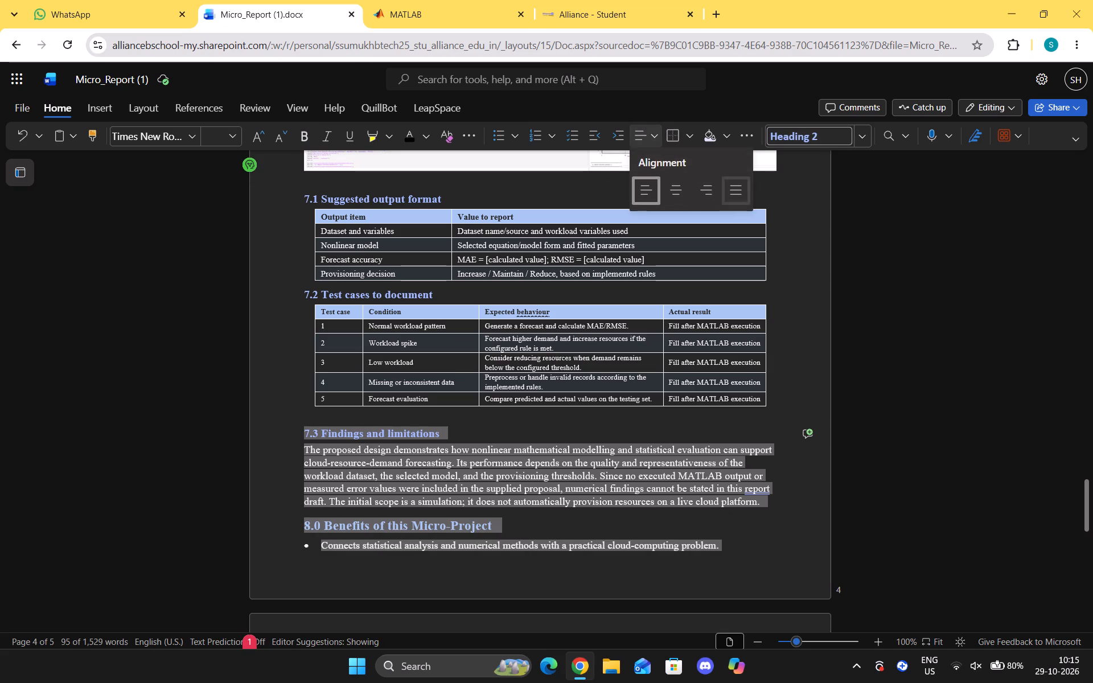
pyautogui.scroll(-3, 479, 359)
pyautogui.click(665, 380)
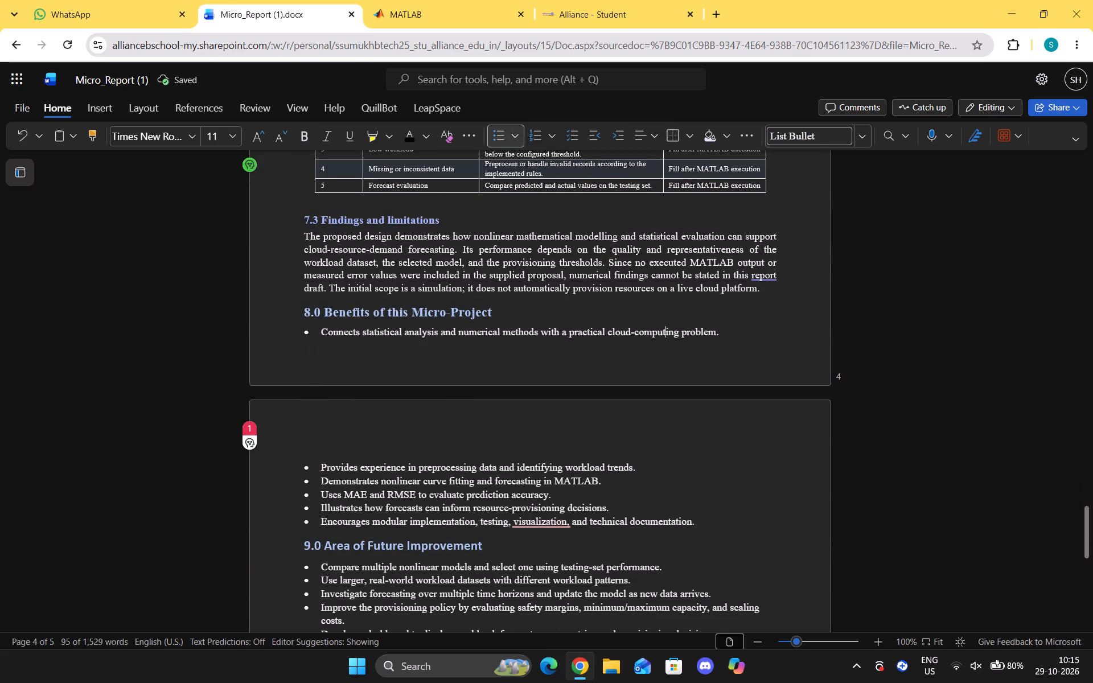
# Set the 9.0 Area of Future Improvement heading in Times New Roman.
pyautogui.scroll(-2, 369, 452)
pyautogui.moveTo(484, 403); pyautogui.dragTo(280, 403)
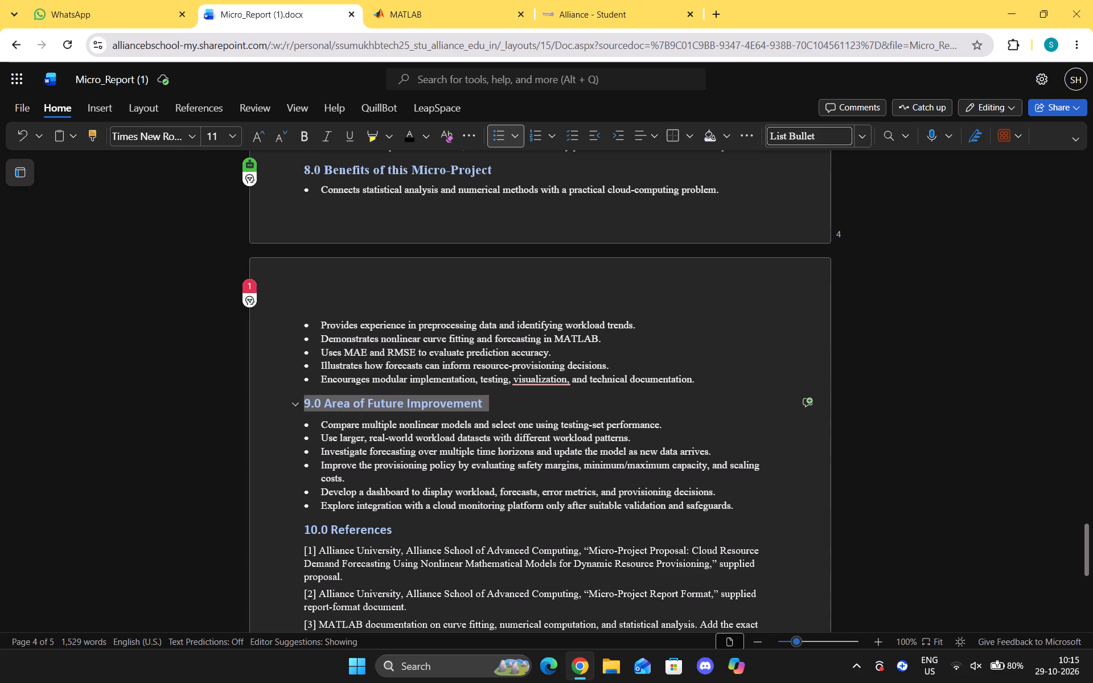
pyautogui.click(342, 373)
pyautogui.click(422, 178)
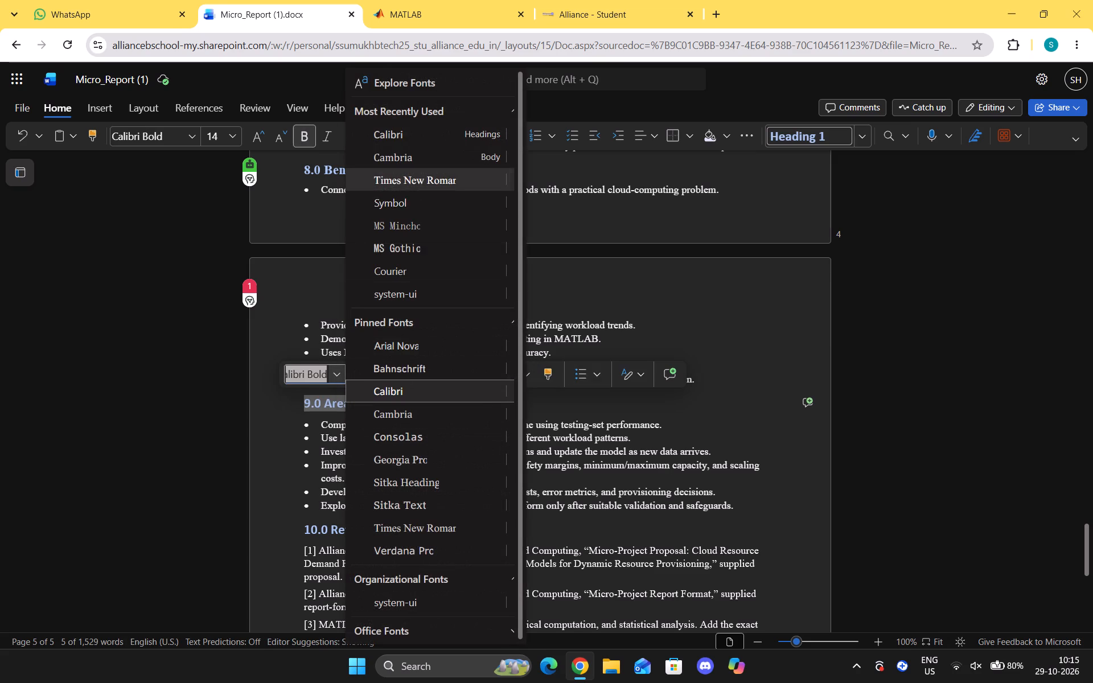
# Set the 10.0 References heading in Times New Roman.
pyautogui.moveTo(360, 534); pyautogui.dragTo(319, 531)
pyautogui.moveTo(420, 528); pyautogui.dragTo(393, 530)
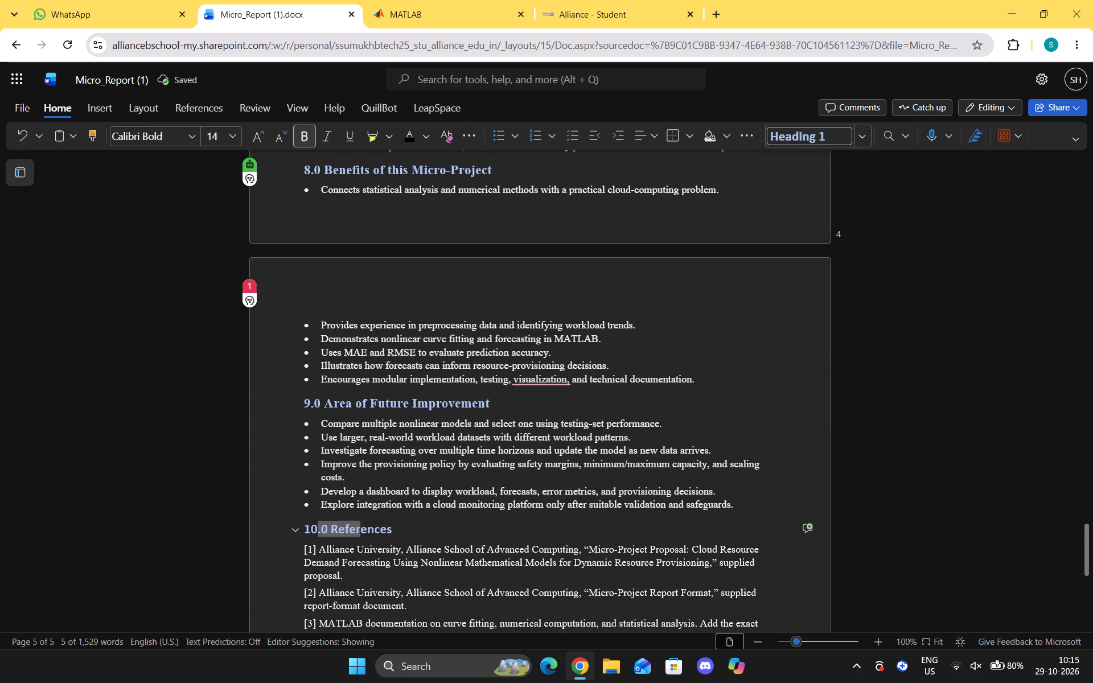
pyautogui.moveTo(393, 530); pyautogui.dragTo(307, 530)
pyautogui.click(366, 503)
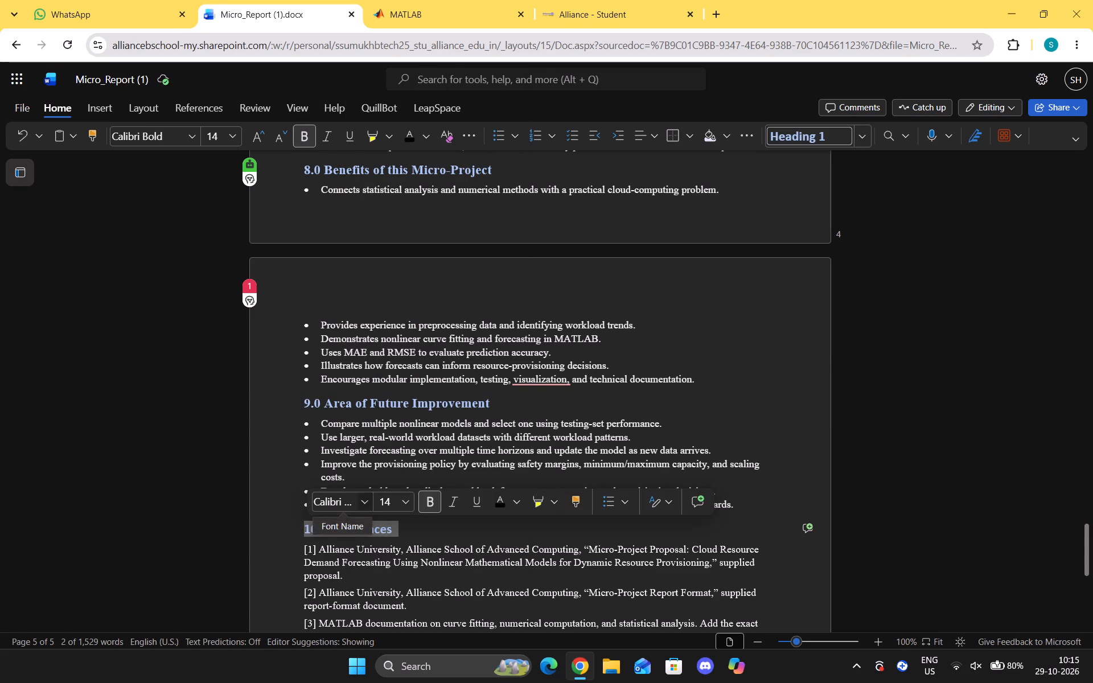
pyautogui.click(426, 184)
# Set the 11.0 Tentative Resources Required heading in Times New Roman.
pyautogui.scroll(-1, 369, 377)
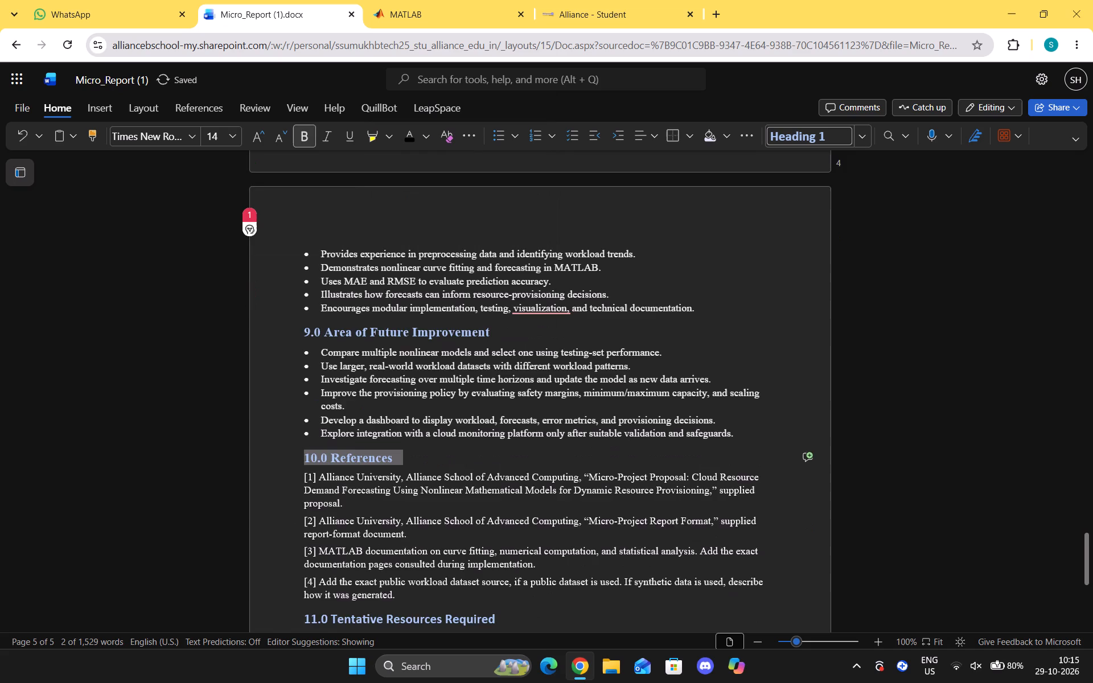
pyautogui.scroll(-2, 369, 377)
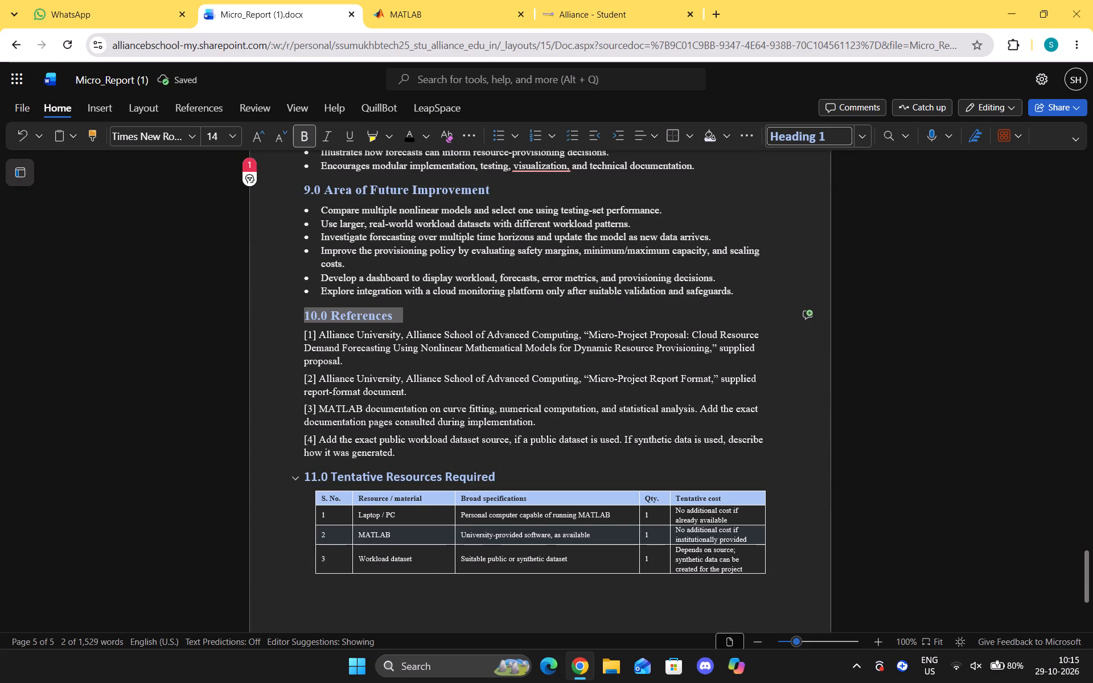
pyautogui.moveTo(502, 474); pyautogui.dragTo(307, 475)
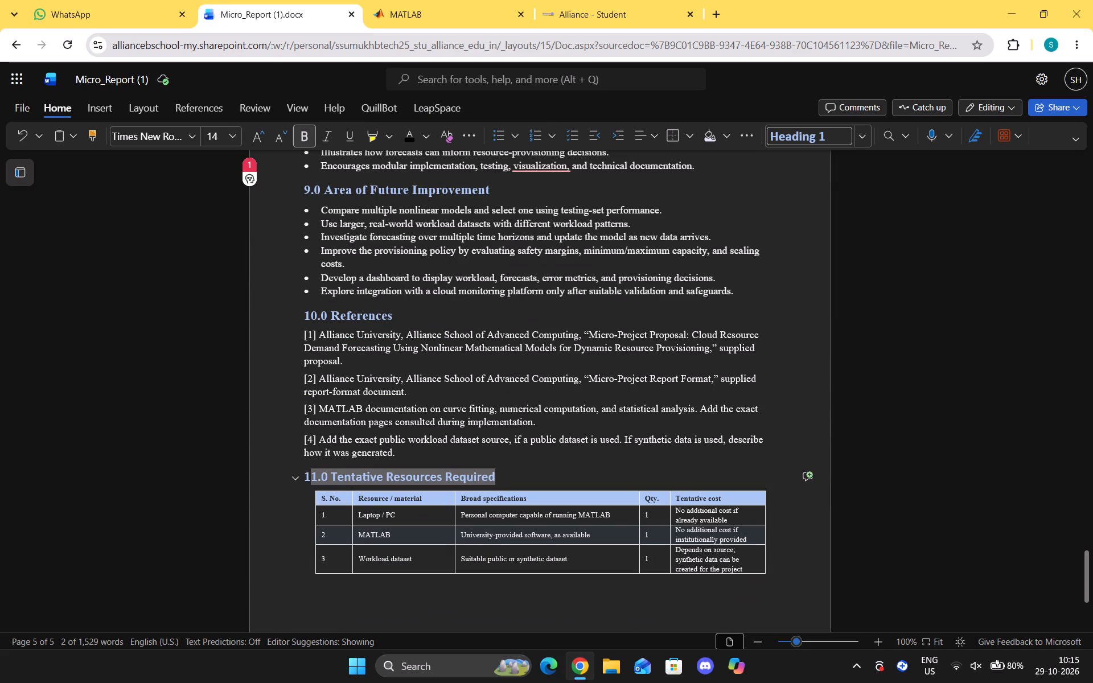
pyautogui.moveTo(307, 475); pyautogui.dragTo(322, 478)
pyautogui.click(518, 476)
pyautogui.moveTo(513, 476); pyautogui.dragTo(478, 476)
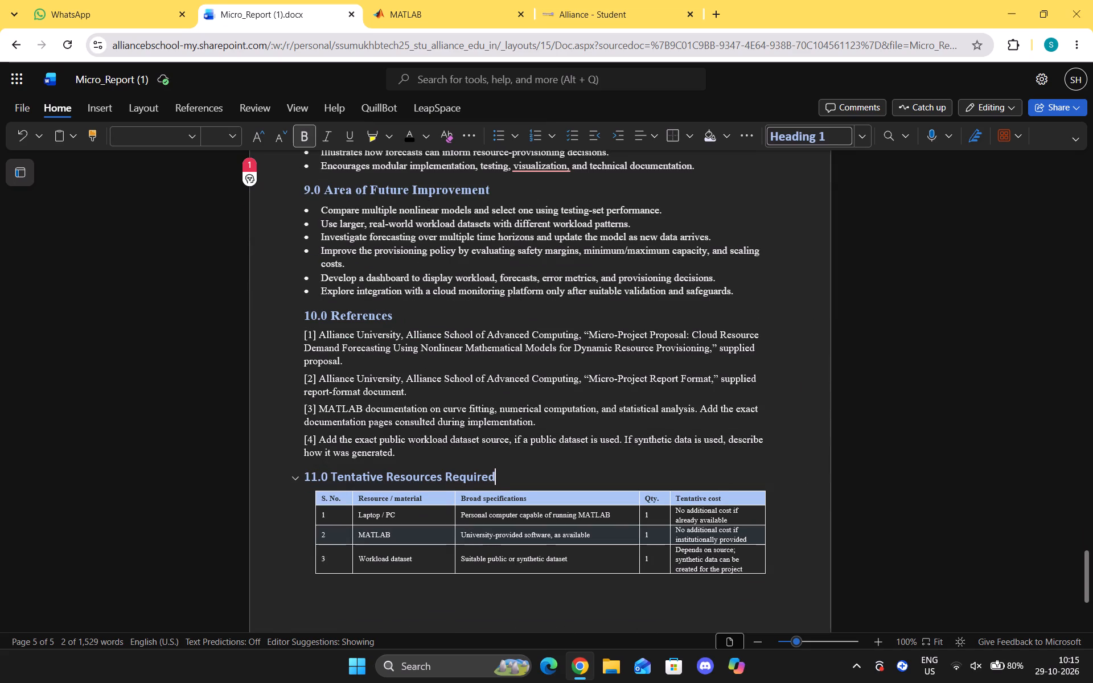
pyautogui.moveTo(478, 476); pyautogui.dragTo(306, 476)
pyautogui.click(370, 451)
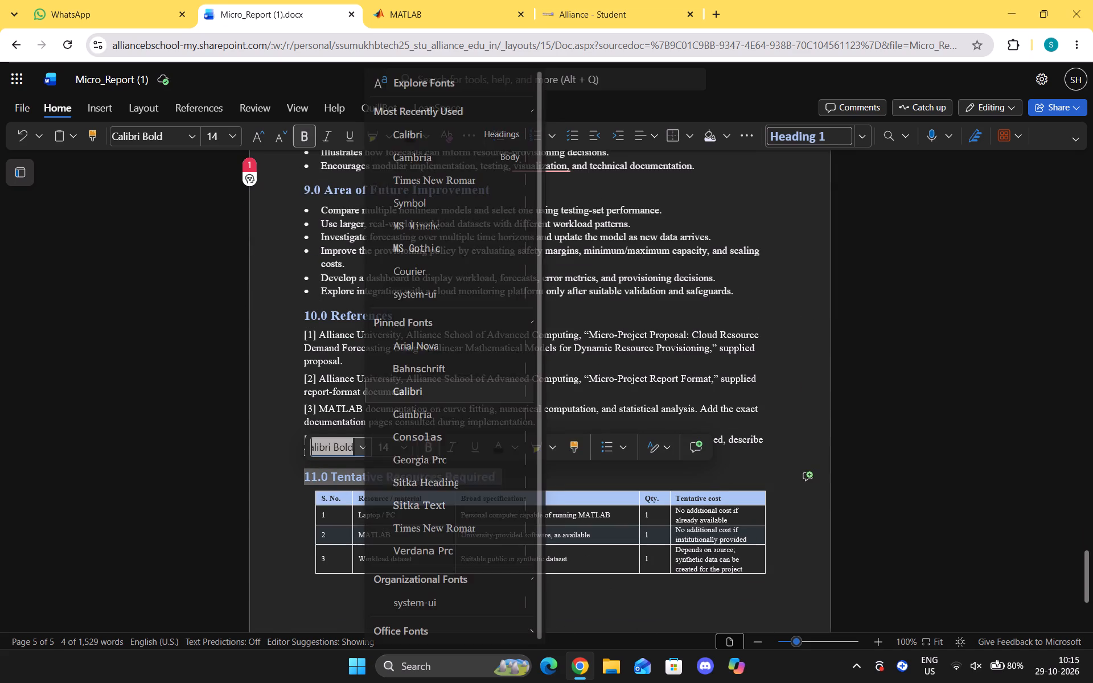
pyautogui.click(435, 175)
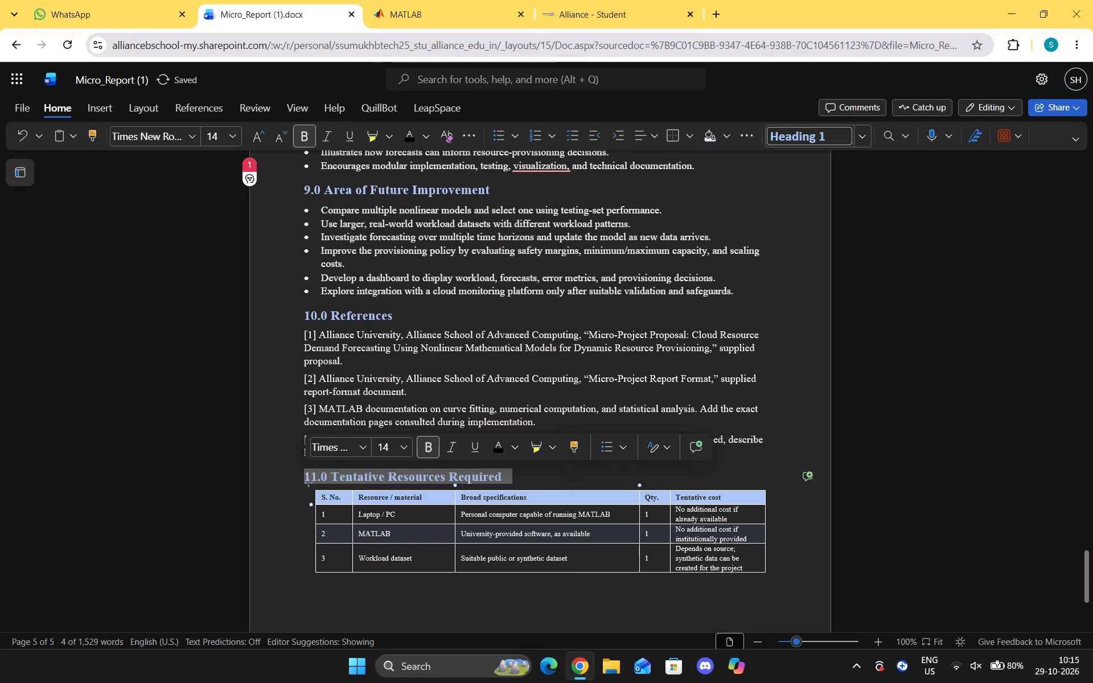
# Justify the text from the bullet about preprocessing data under heading 8.0 through reference [4] in section 10.0.
pyautogui.scroll(-2, 534, 518)
pyautogui.click(453, 540)
pyautogui.scroll(4, 430, 496)
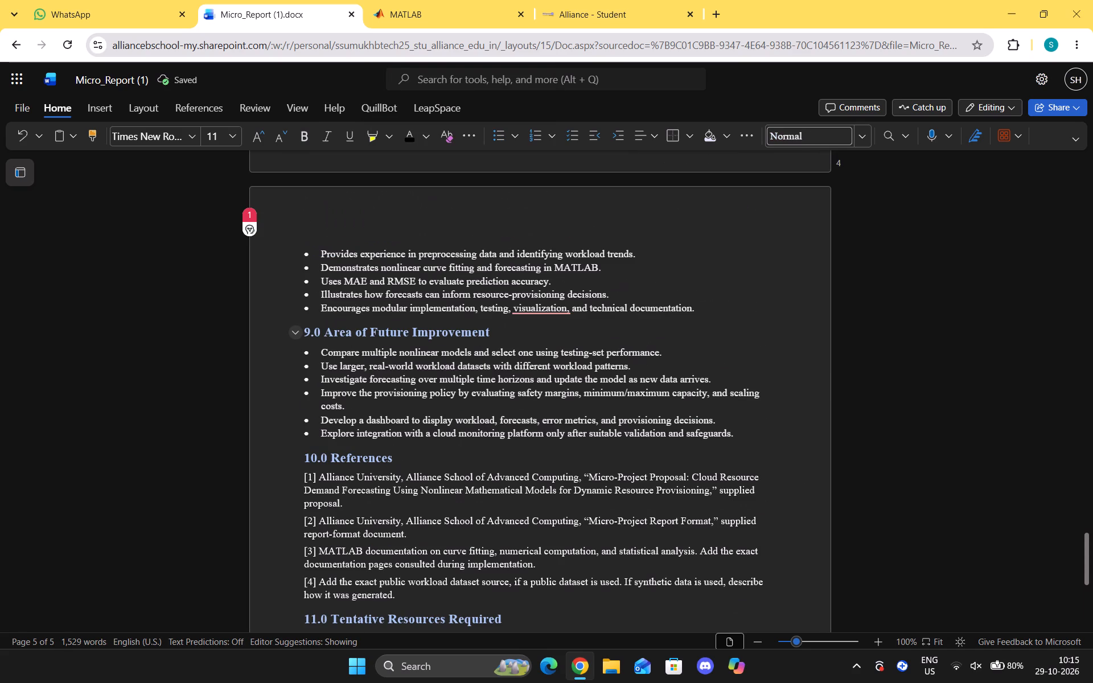
pyautogui.scroll(4, 302, 258)
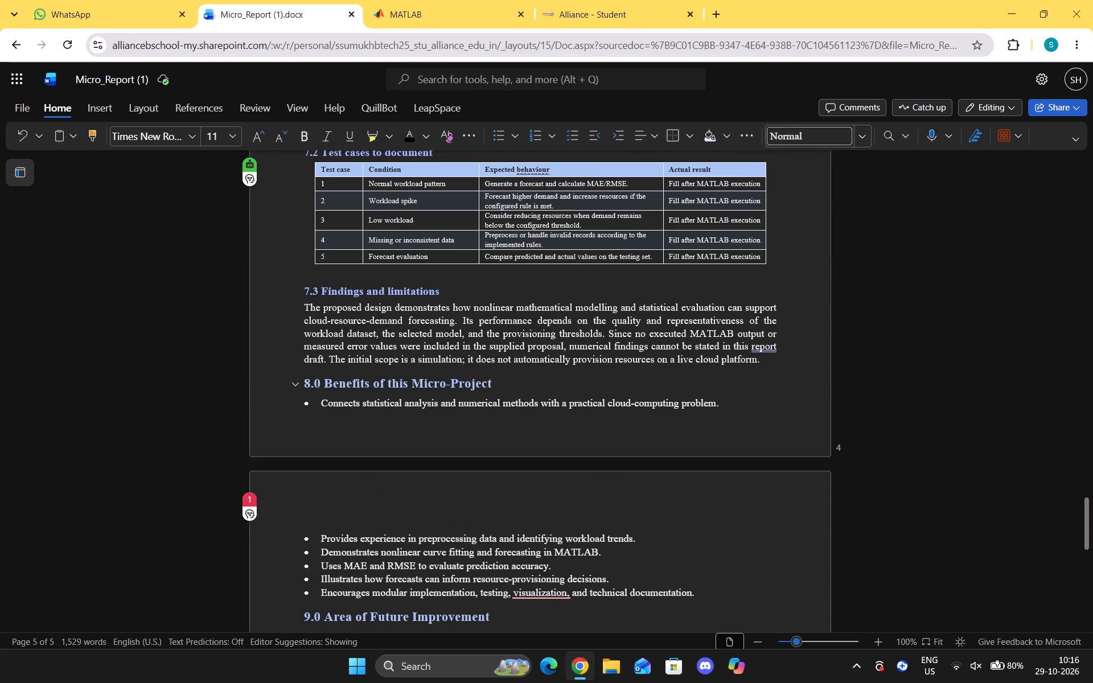
pyautogui.moveTo(492, 383); pyautogui.dragTo(302, 389)
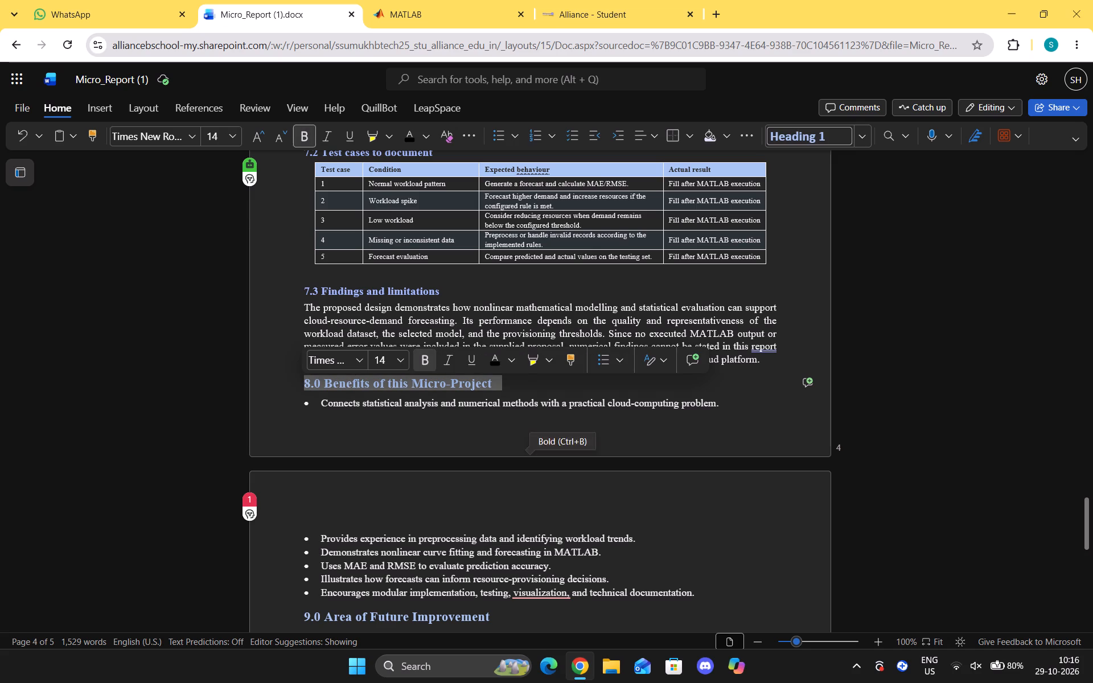
pyautogui.click(564, 381)
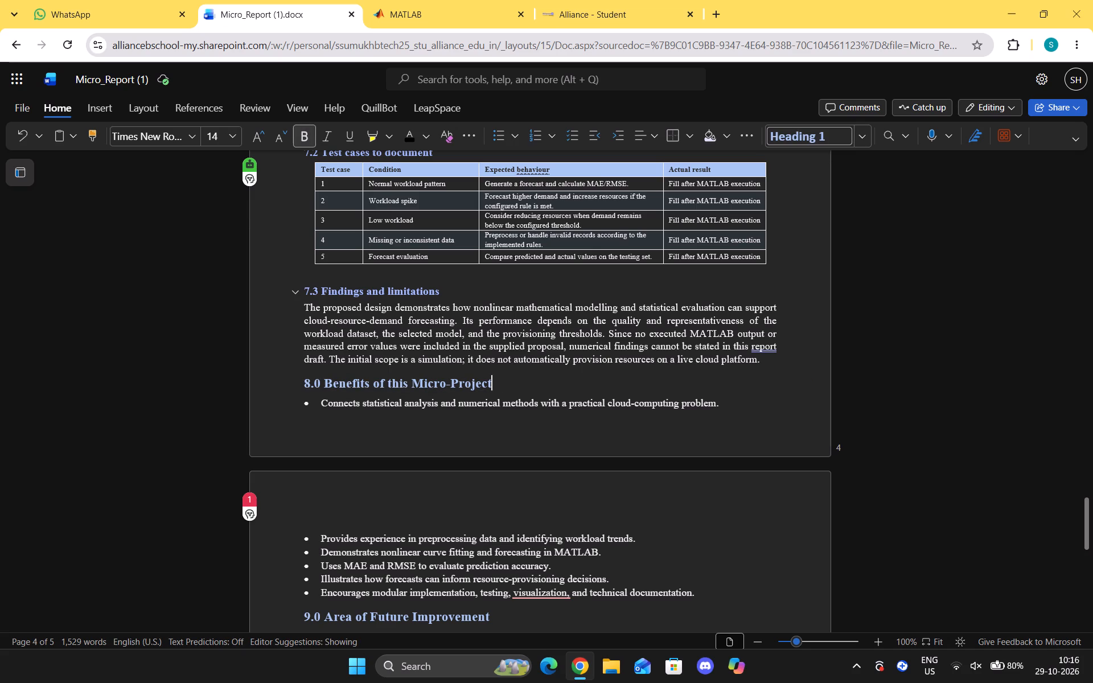
pyautogui.scroll(-2, 412, 396)
pyautogui.moveTo(289, 383); pyautogui.dragTo(659, 570)
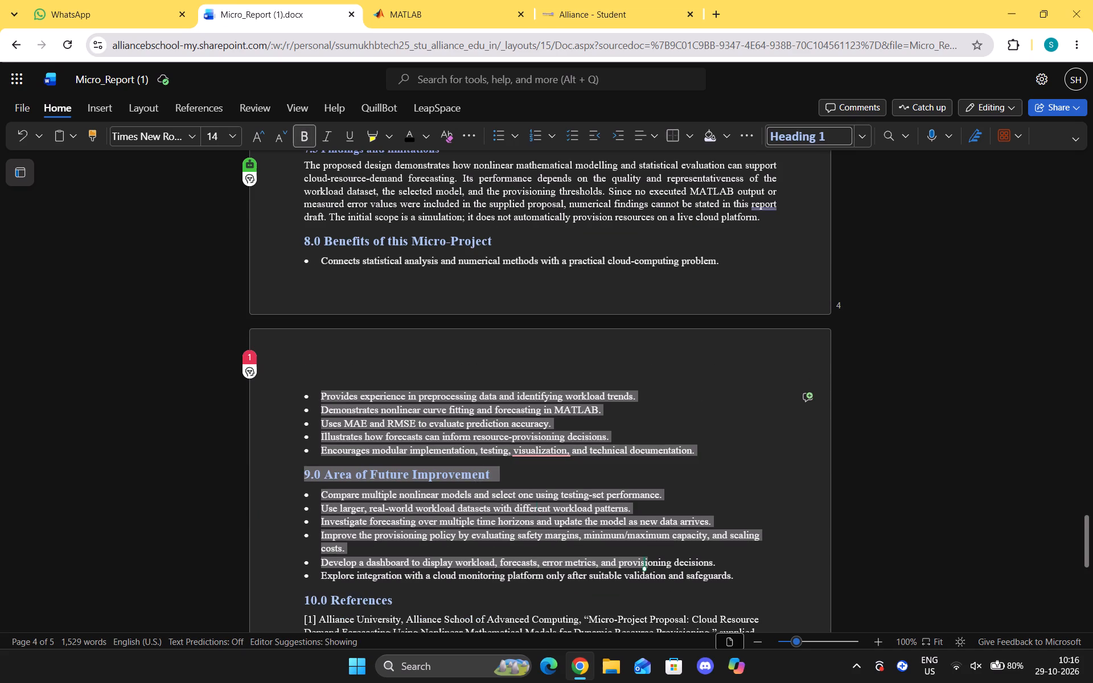
pyautogui.moveTo(659, 570); pyautogui.dragTo(734, 451)
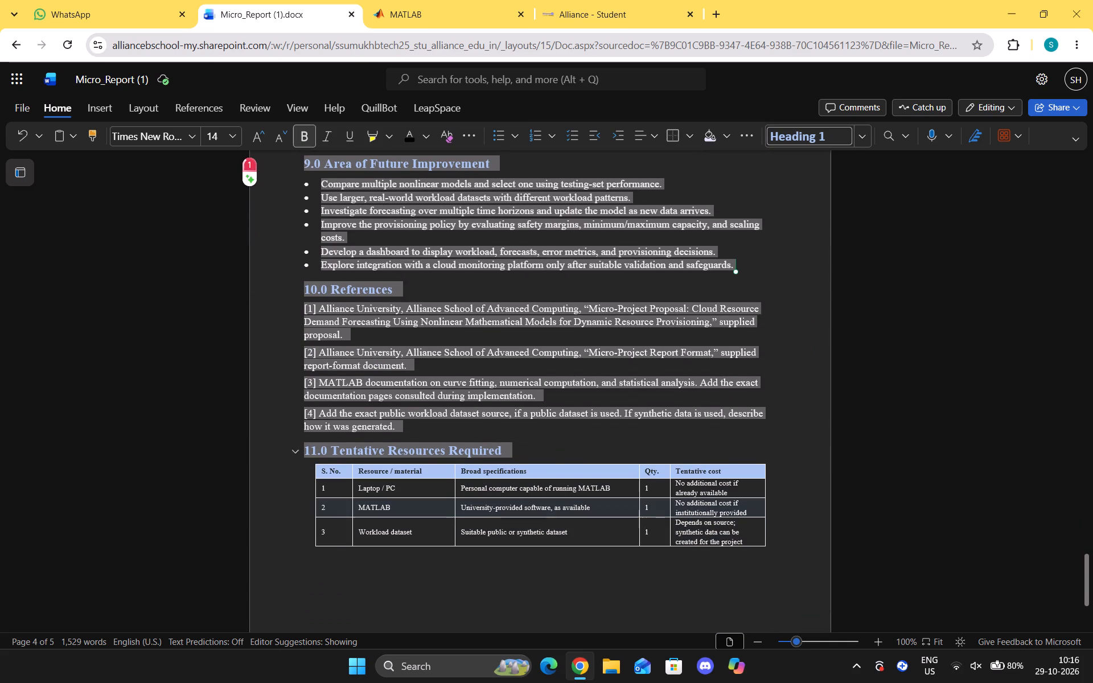
pyautogui.moveTo(734, 451); pyautogui.dragTo(762, 425)
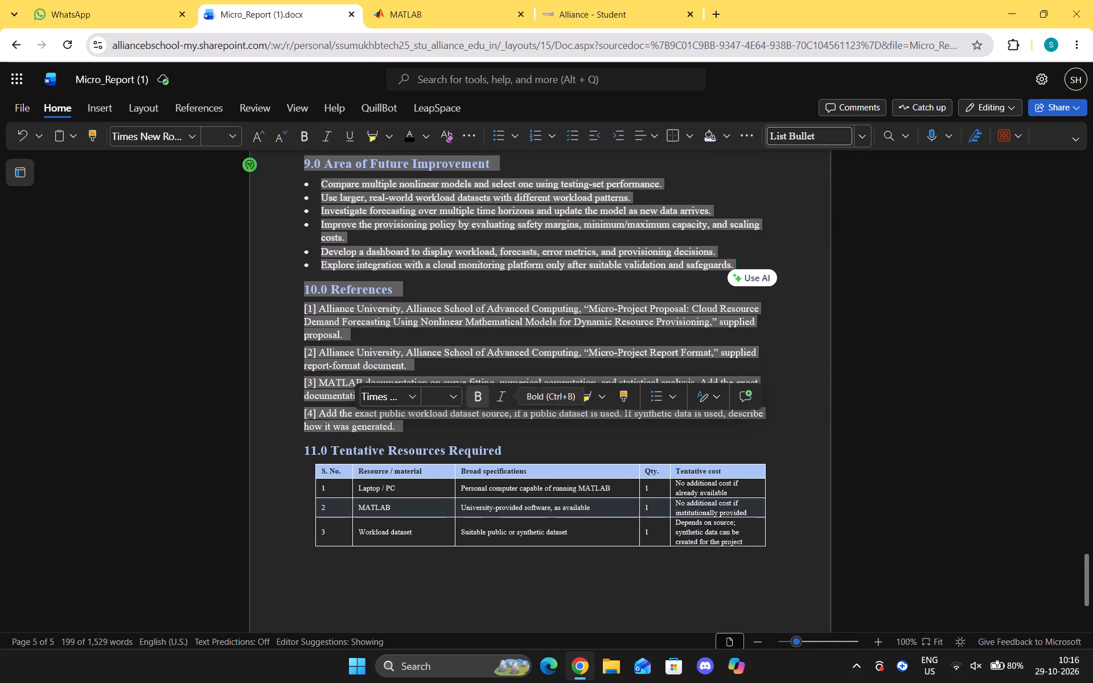
pyautogui.click(658, 131)
pyautogui.click(739, 190)
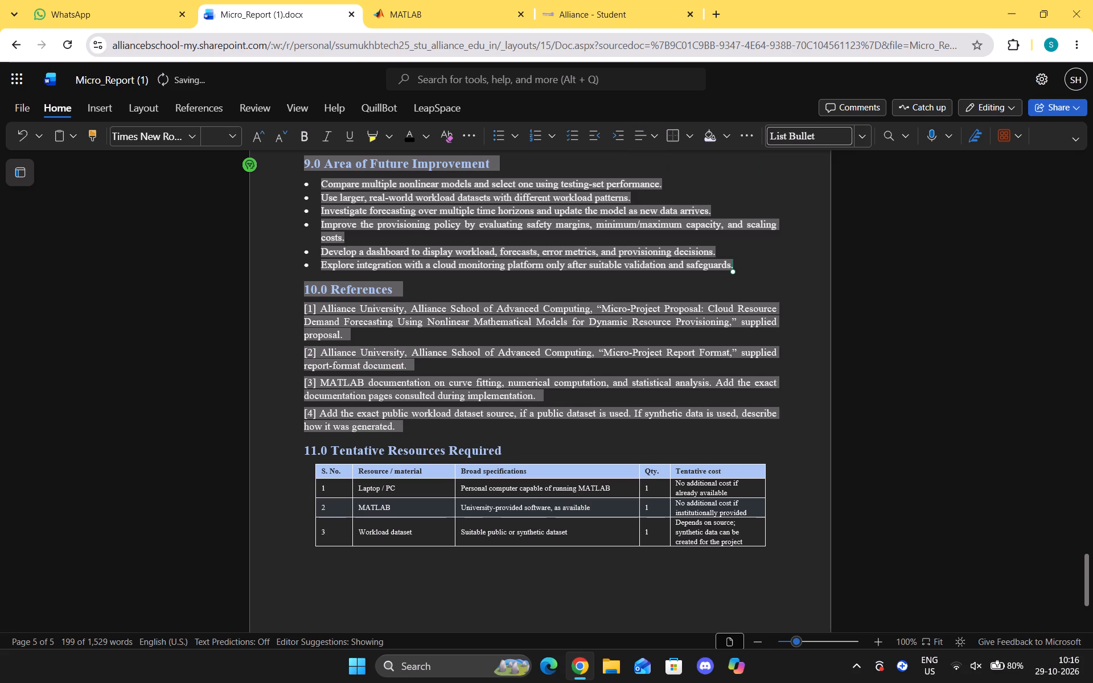
pyautogui.click(599, 442)
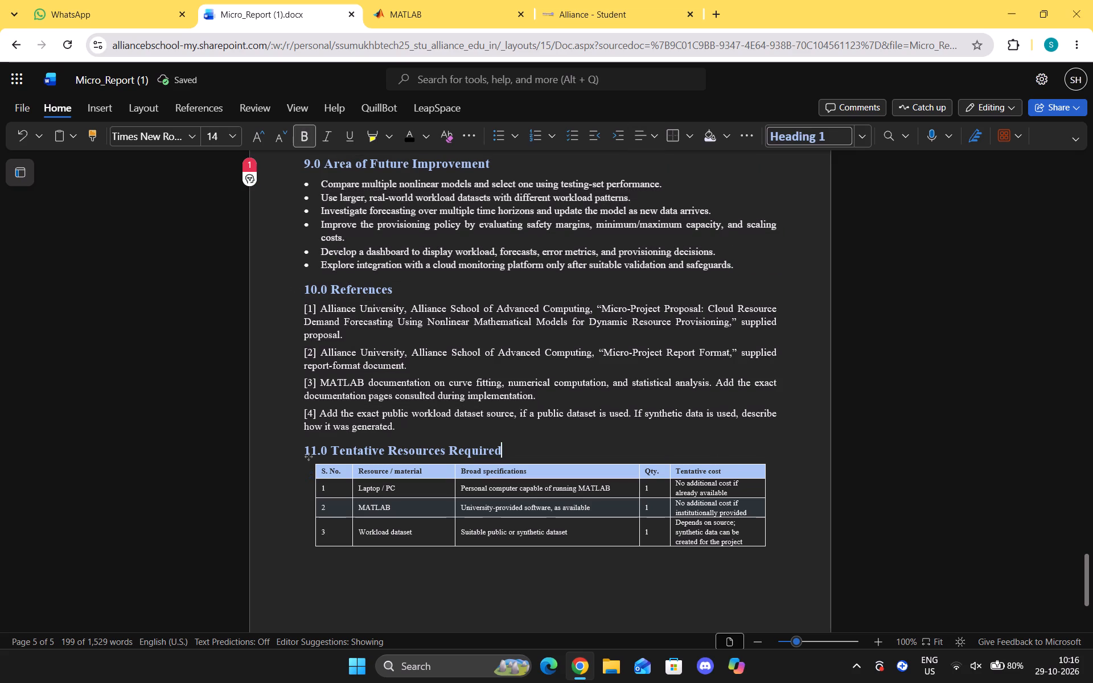
# Delete the entire 11.0 Tentative Resources Required section, both its table and its heading.
pyautogui.click(786, 539)
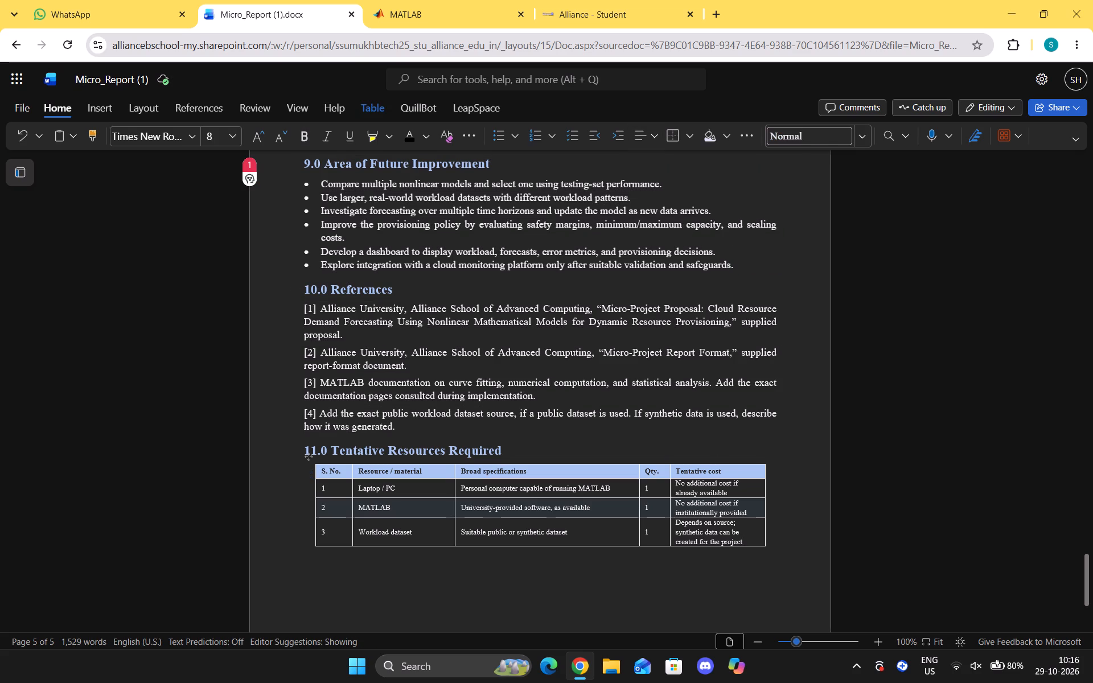
pyautogui.rightClick(470, 532)
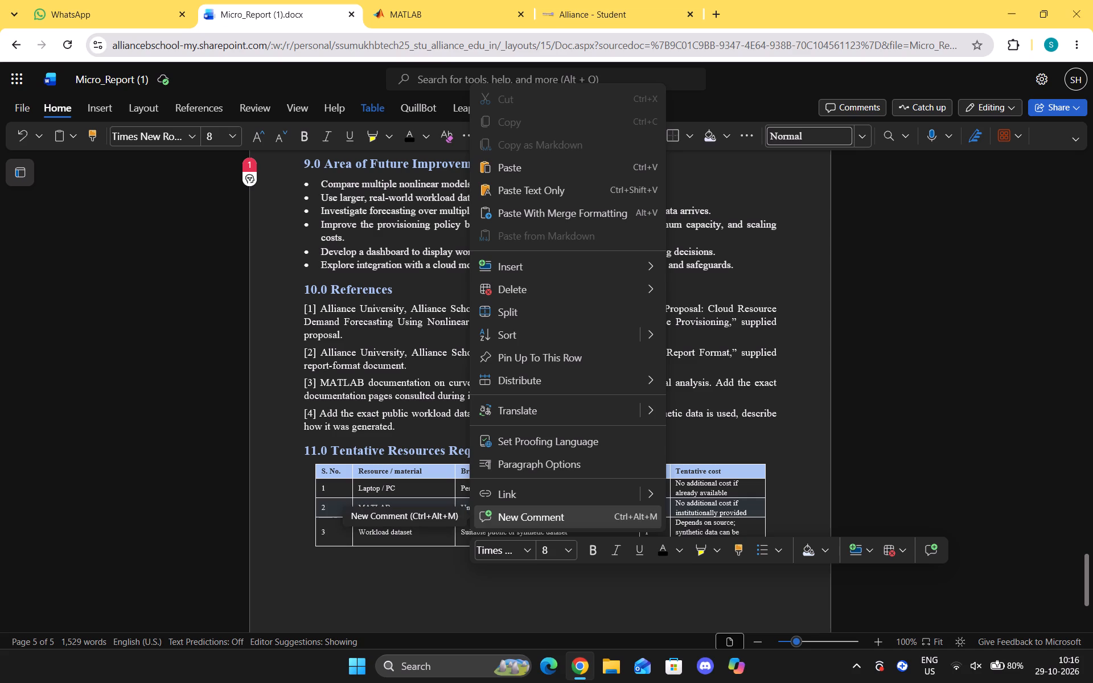
pyautogui.click(885, 552)
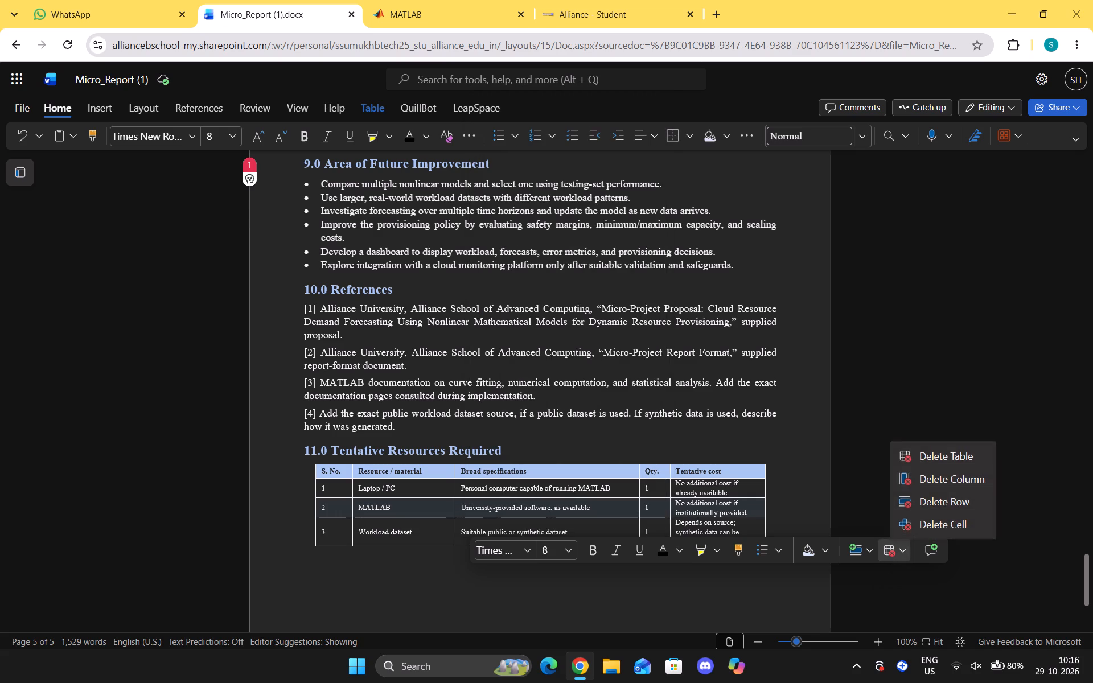
pyautogui.click(923, 454)
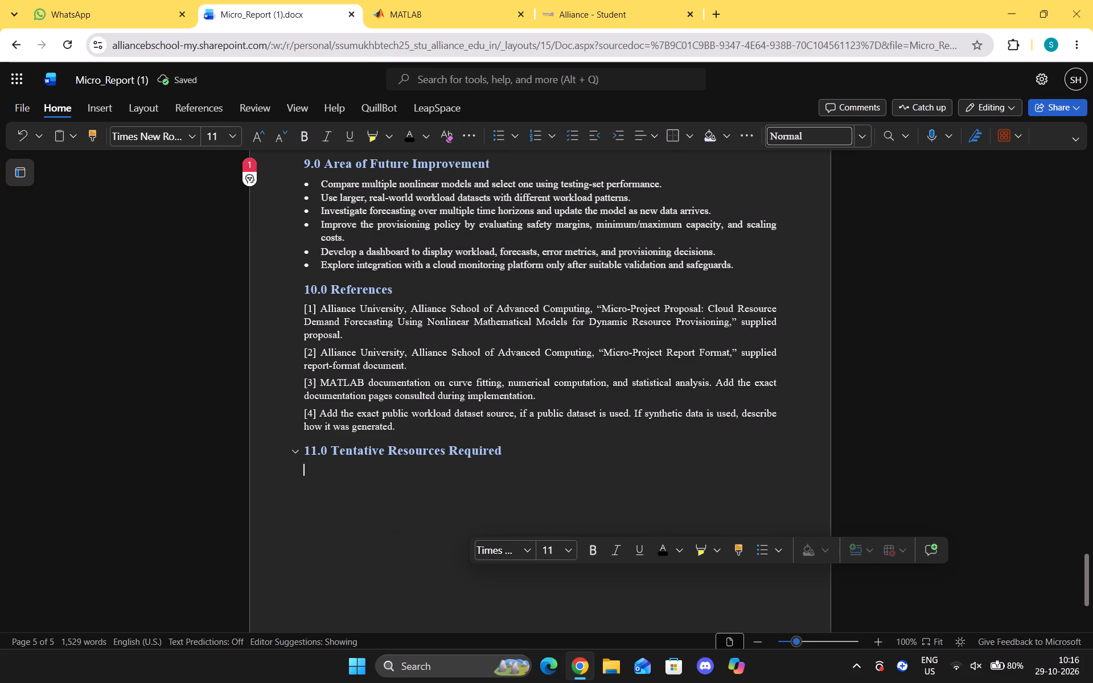
pyautogui.moveTo(530, 451); pyautogui.dragTo(257, 459)
pyautogui.press('BackSpace')
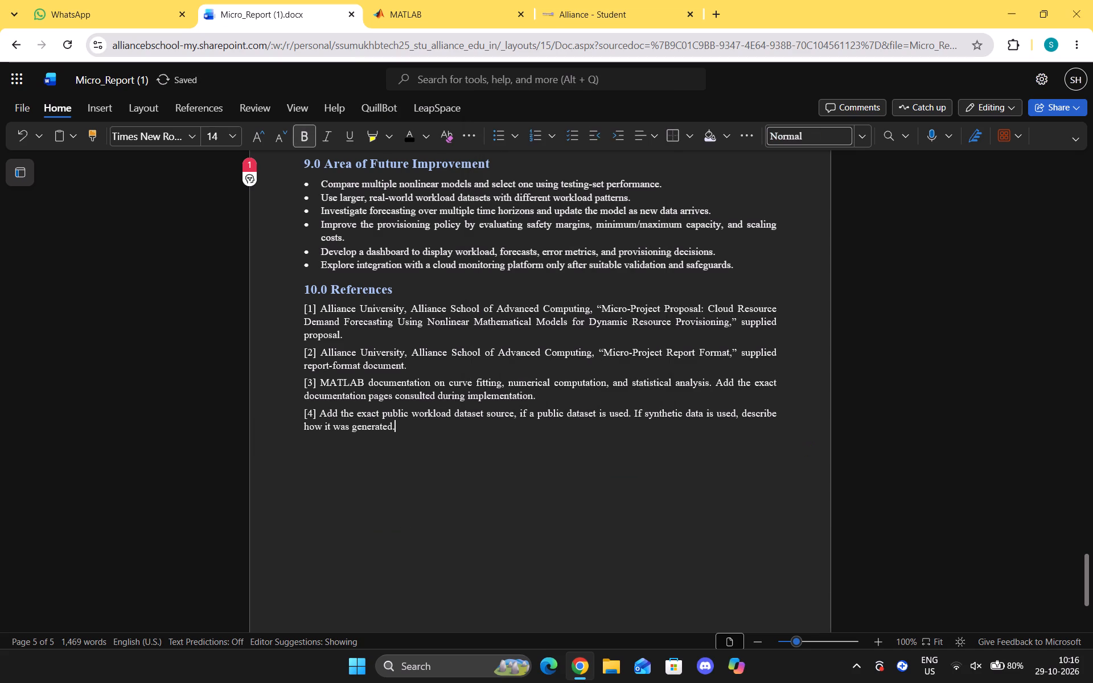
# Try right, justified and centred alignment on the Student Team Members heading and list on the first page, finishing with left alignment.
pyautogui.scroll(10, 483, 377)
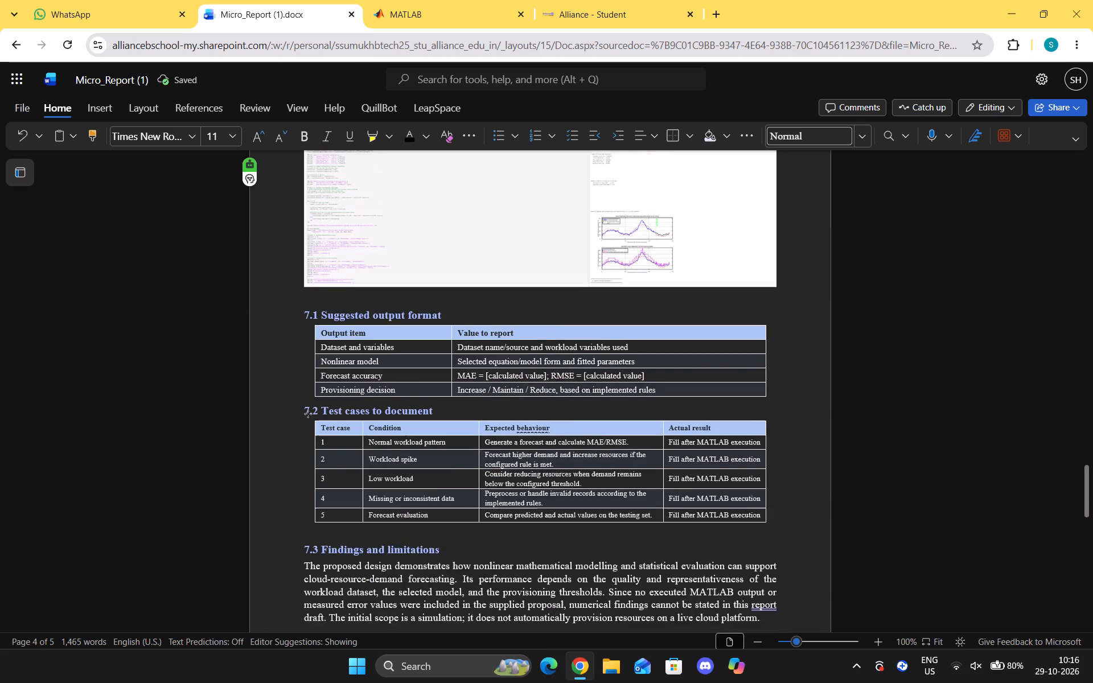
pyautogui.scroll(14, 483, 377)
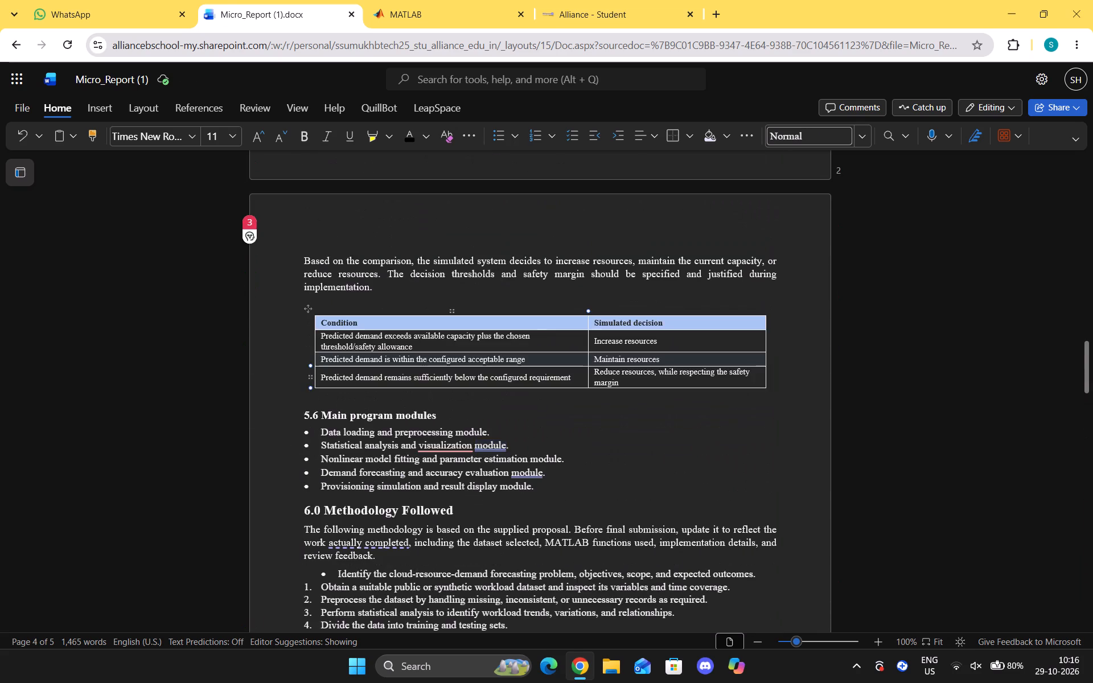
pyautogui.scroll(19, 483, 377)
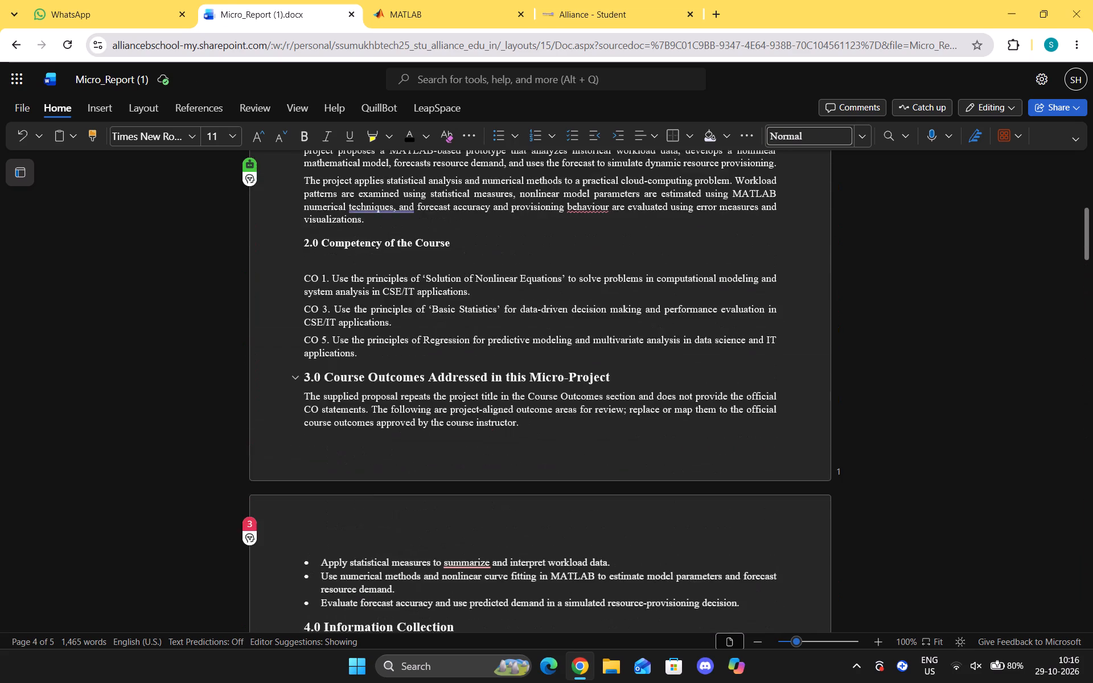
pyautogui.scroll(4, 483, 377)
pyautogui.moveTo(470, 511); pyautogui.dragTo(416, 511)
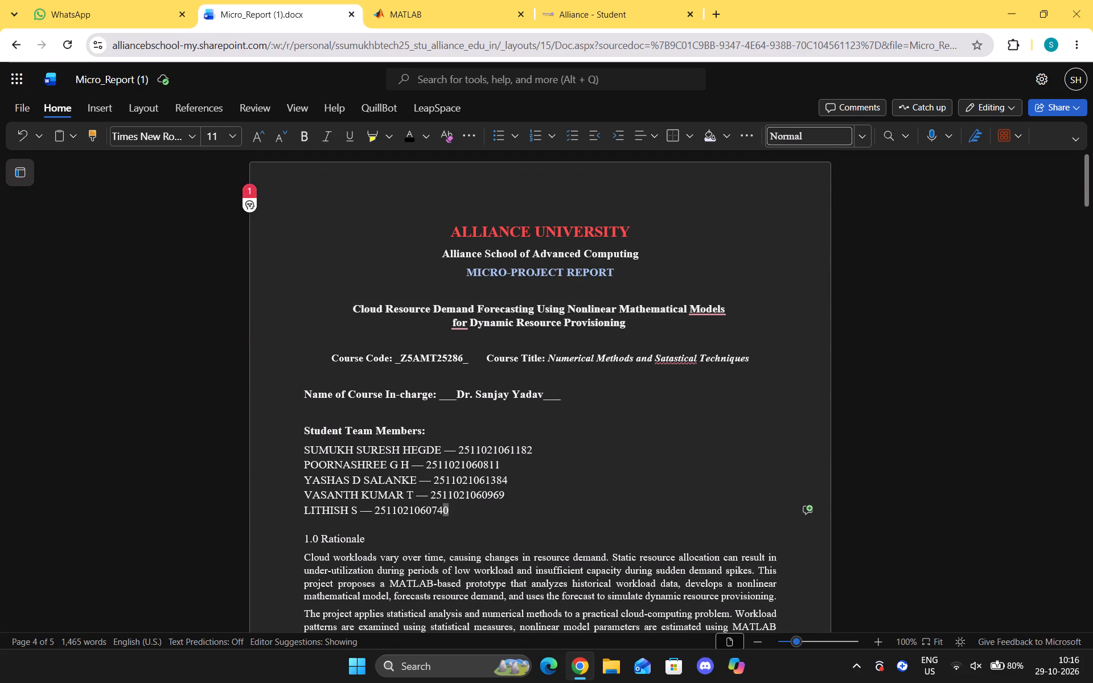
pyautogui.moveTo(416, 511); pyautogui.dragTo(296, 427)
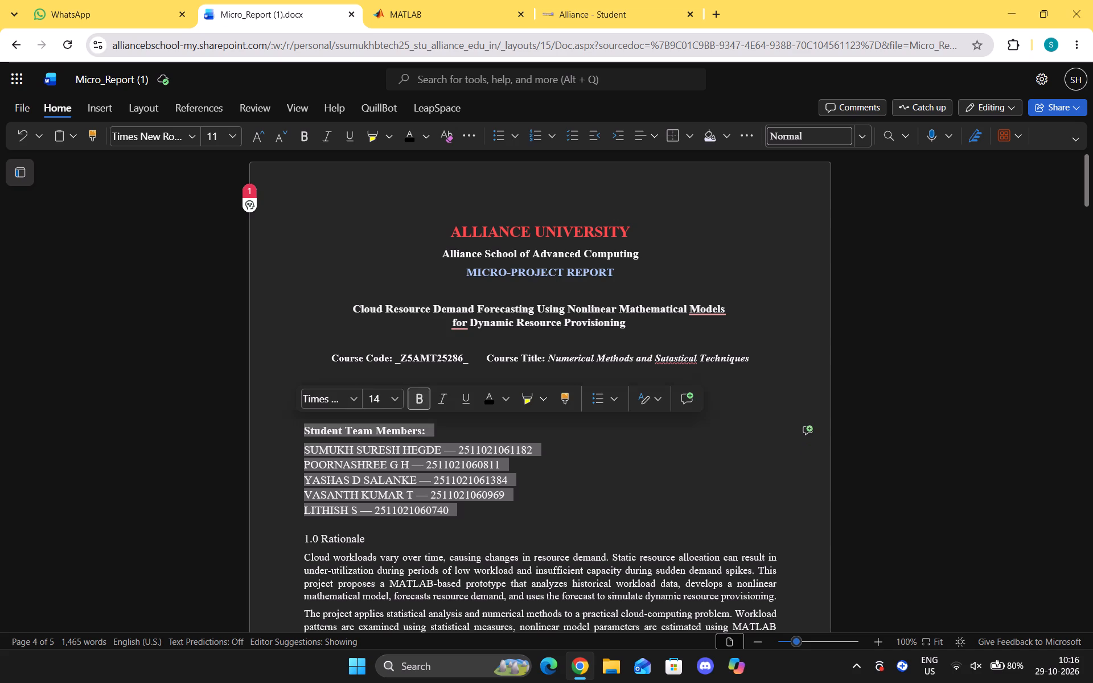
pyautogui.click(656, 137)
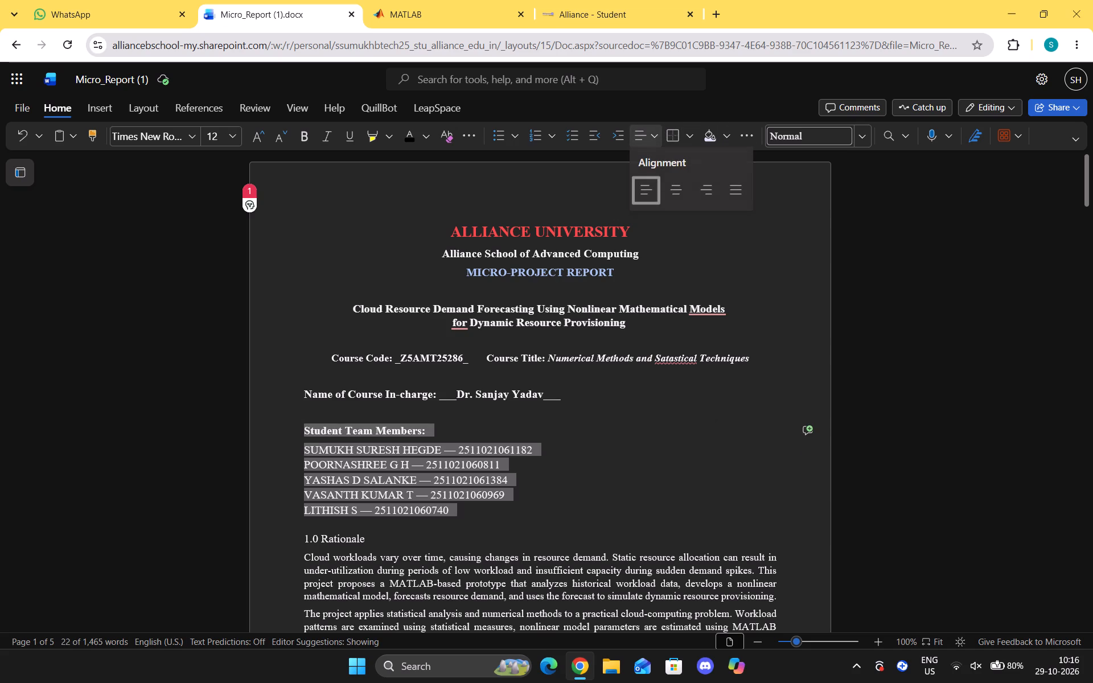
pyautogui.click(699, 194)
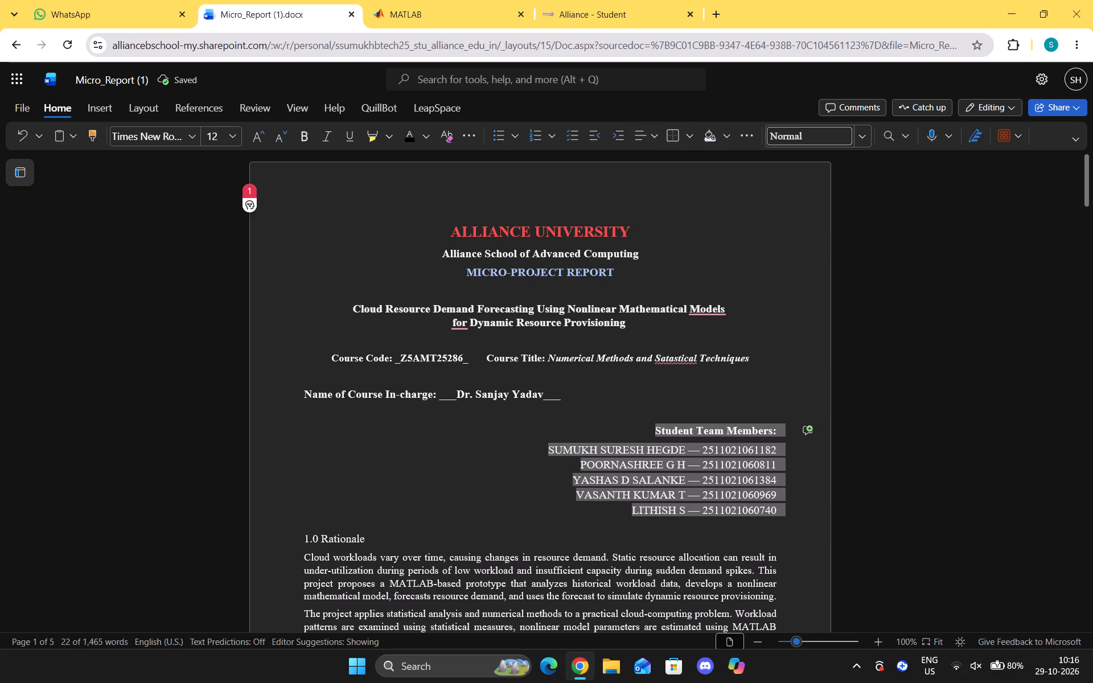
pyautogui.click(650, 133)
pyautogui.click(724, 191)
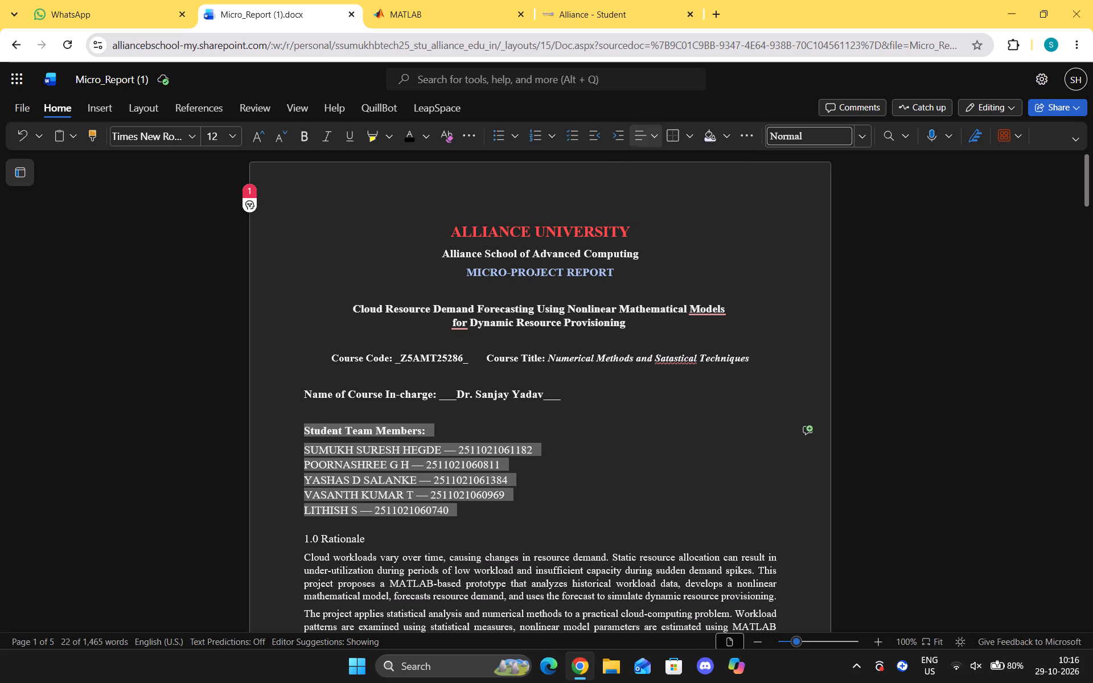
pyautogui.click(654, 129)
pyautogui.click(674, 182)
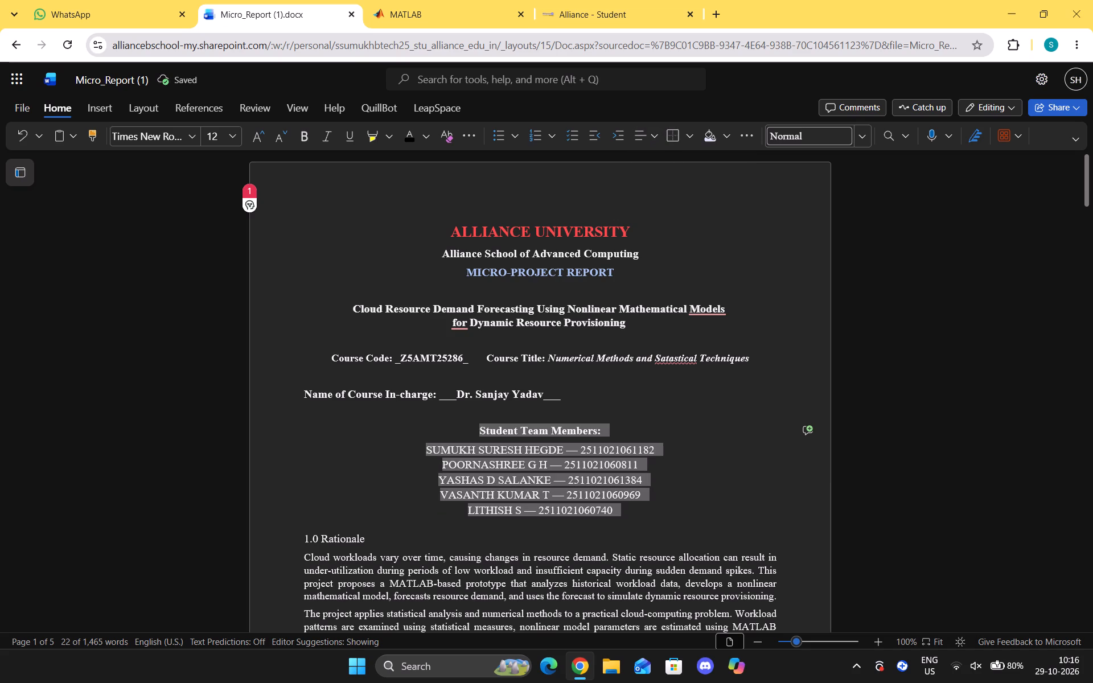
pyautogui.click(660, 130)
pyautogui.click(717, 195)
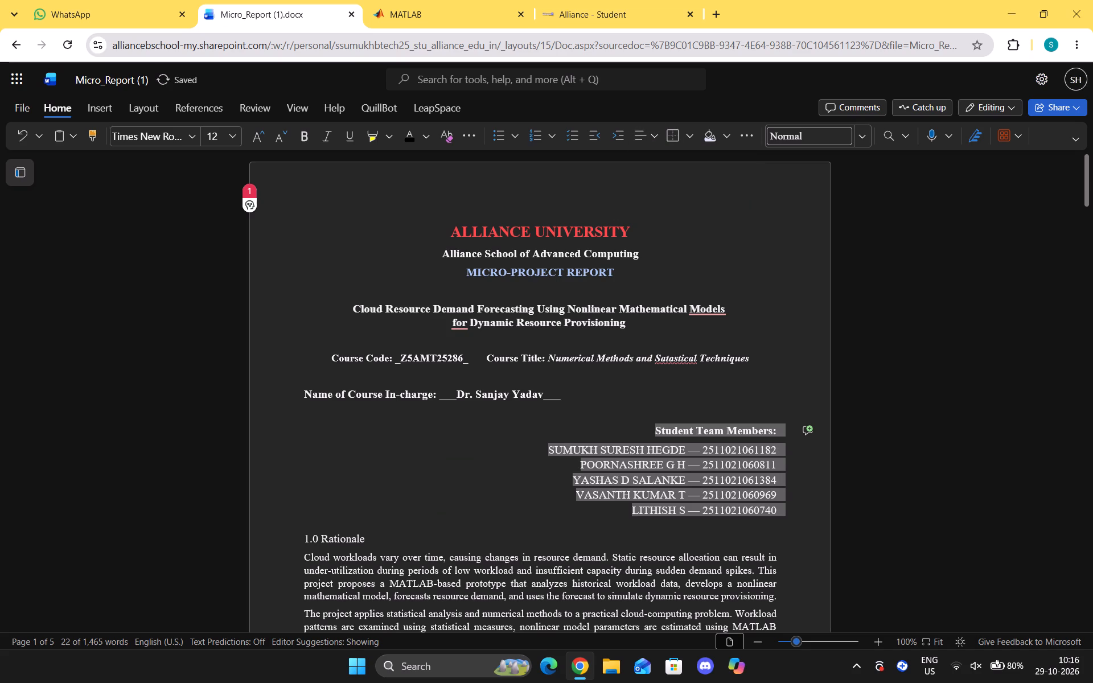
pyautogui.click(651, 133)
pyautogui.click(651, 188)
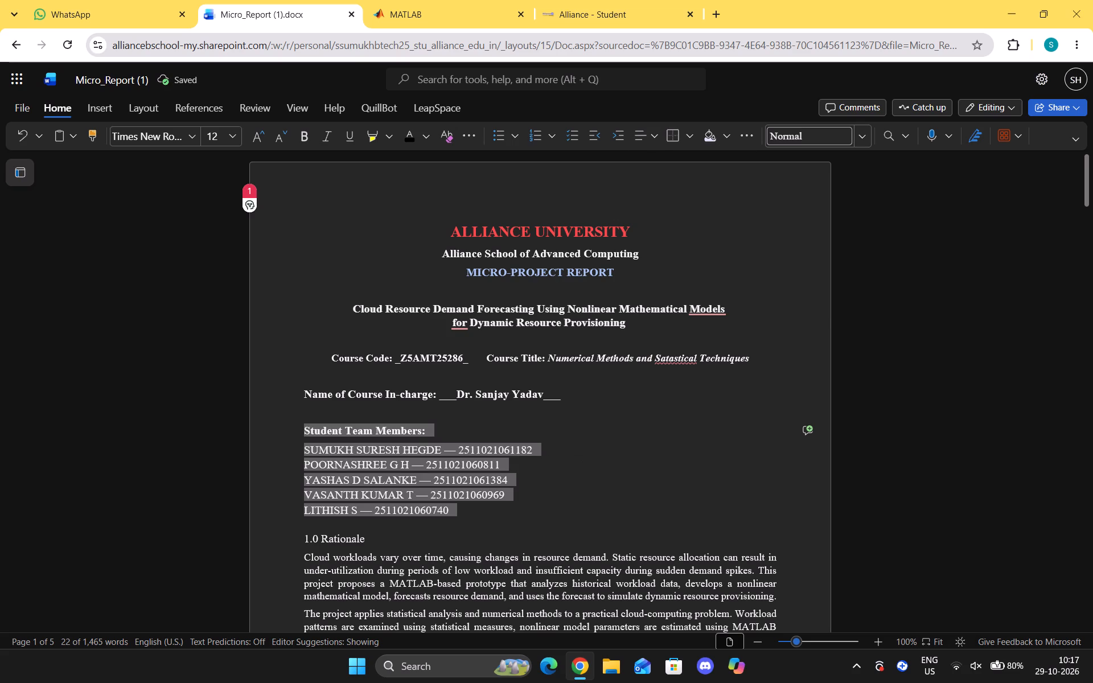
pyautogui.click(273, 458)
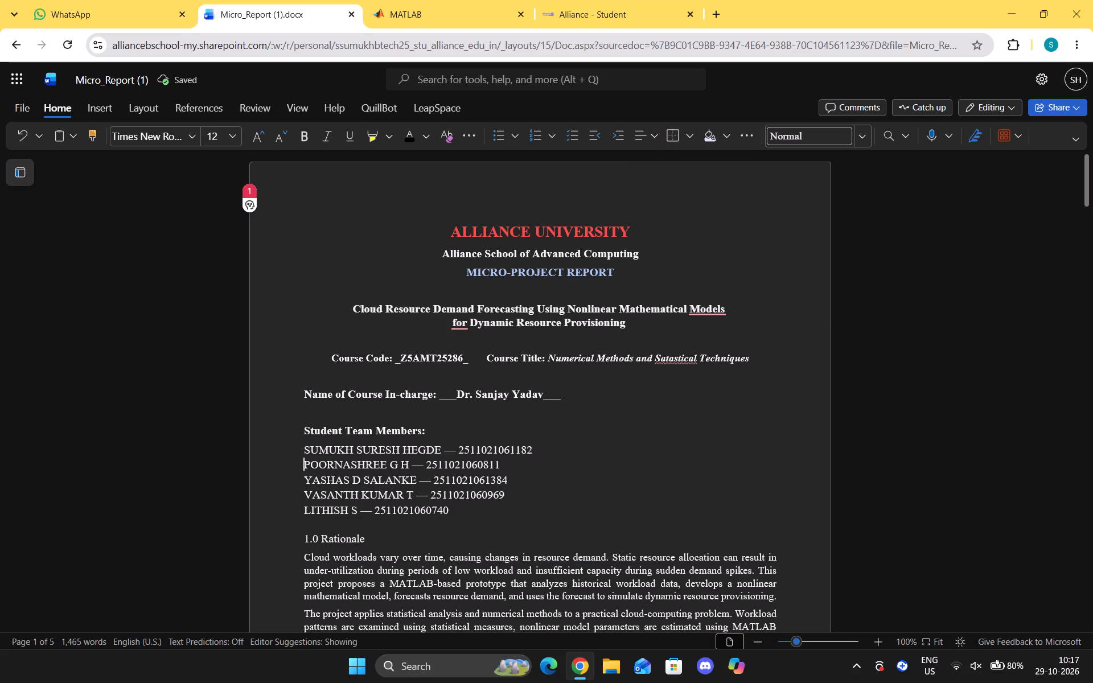
# Remove the underscores before and after the instructor's name on the Name of Course In-charge line.
pyautogui.click(460, 396)
pyautogui.press('BackSpace')
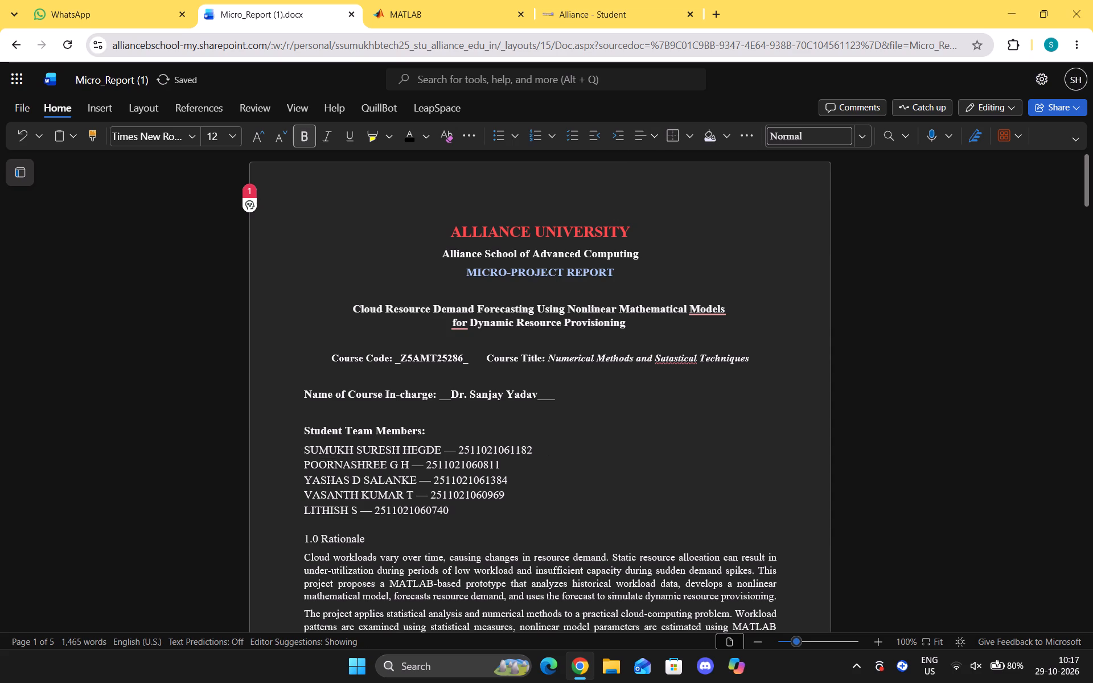
pyautogui.press('BackSpace')
pyautogui.press('BackSpace')
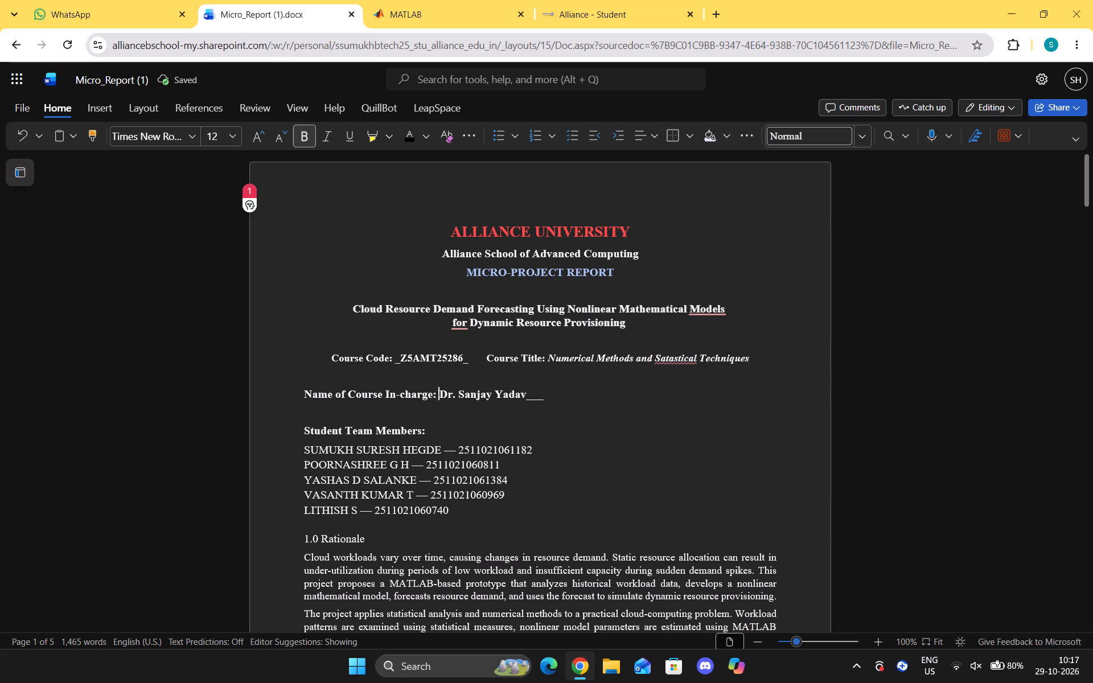
pyautogui.click(557, 396)
pyautogui.press('BackSpace')
pyautogui.press('BackSpace')
pyautogui.press('BackSpace')
# Apply the Normal style to the Course Code and Course Title line on the first page.
pyautogui.moveTo(547, 353); pyautogui.dragTo(755, 364)
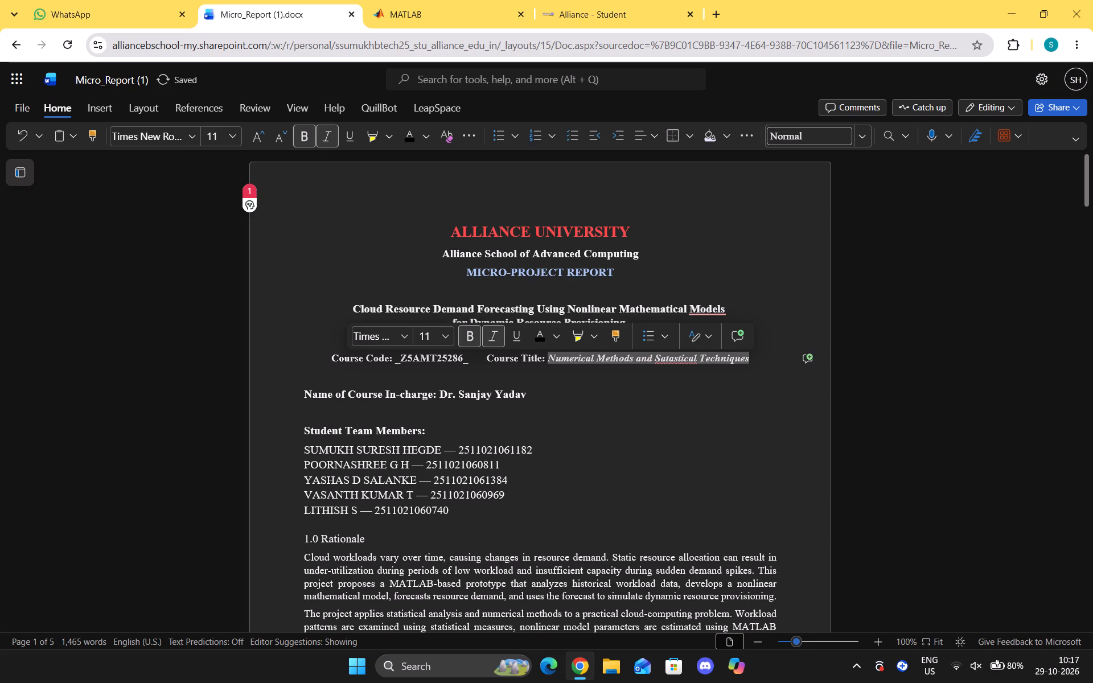
pyautogui.click(816, 134)
pyautogui.click(735, 392)
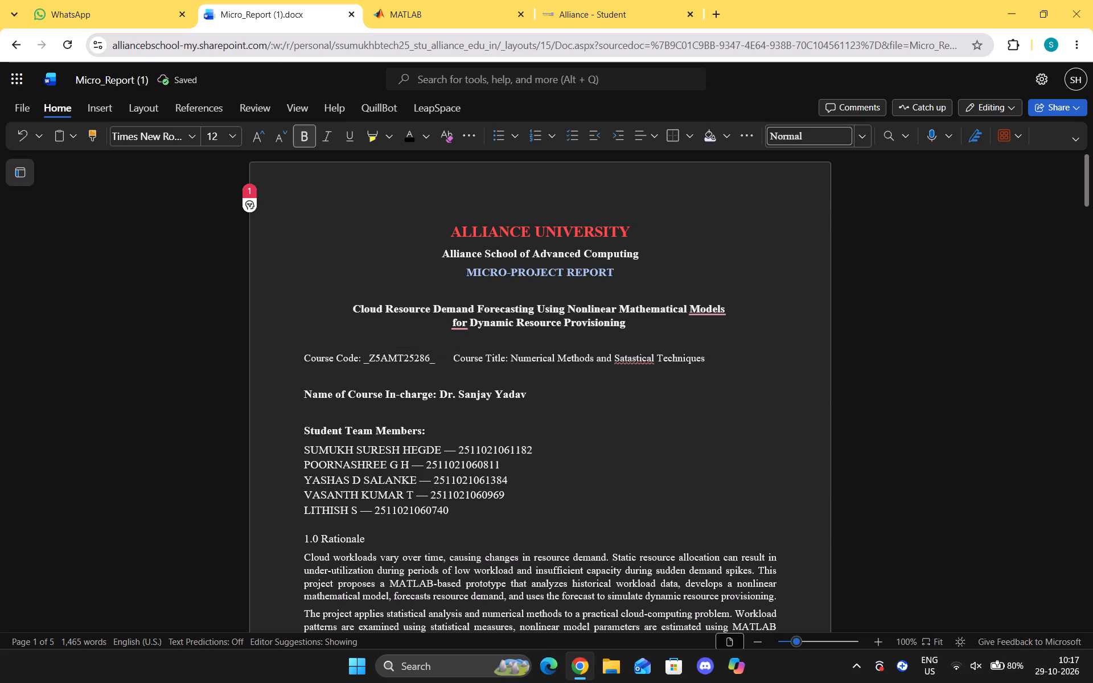
pyautogui.click(679, 394)
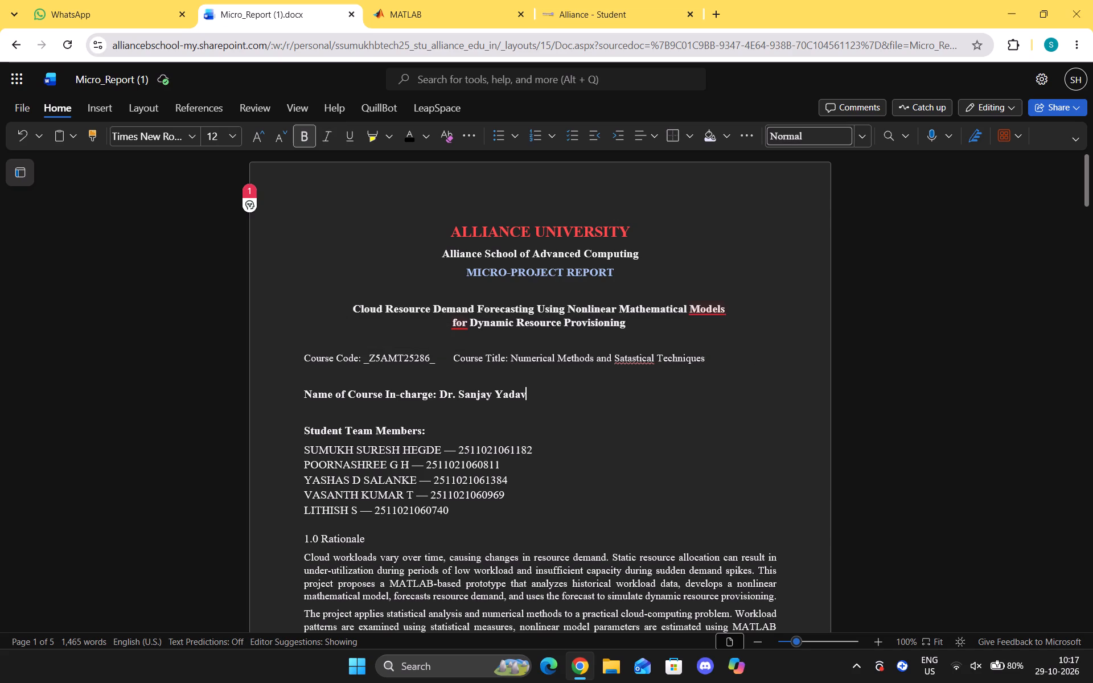
# Accept the suggested correction for the flagged words "Models for" in the report title.
pyautogui.click(717, 350)
pyautogui.click(730, 436)
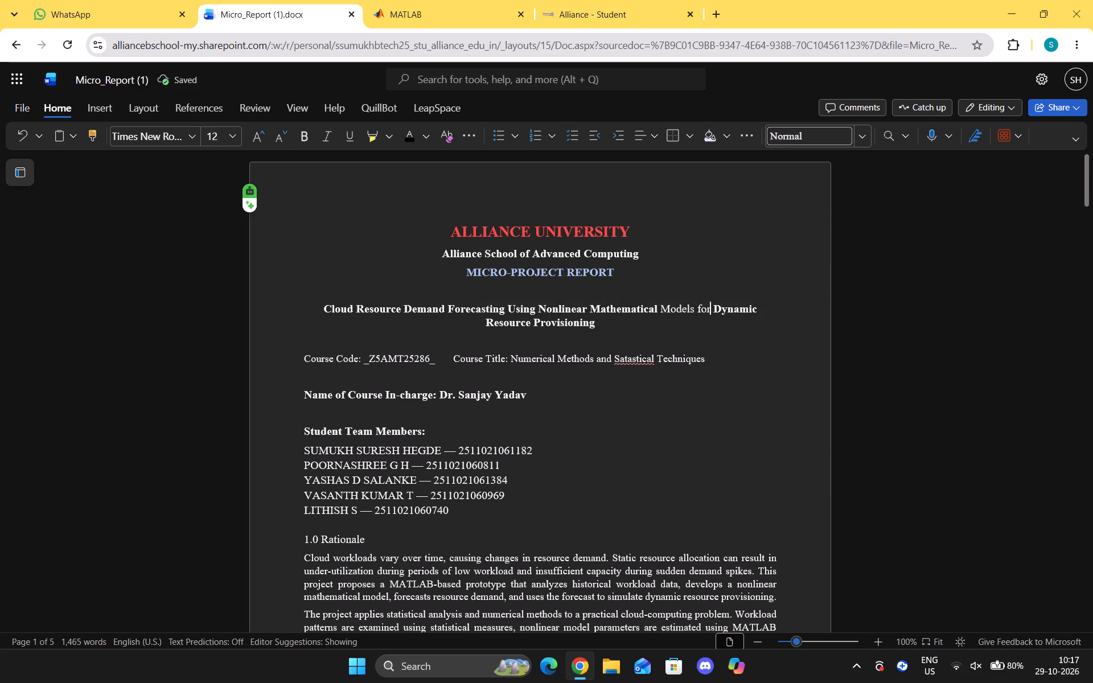
# Correct the misspelled word "Satastical" in the course title to "Statistical".
pyautogui.click(651, 359)
pyautogui.click(568, 412)
pyautogui.click(685, 405)
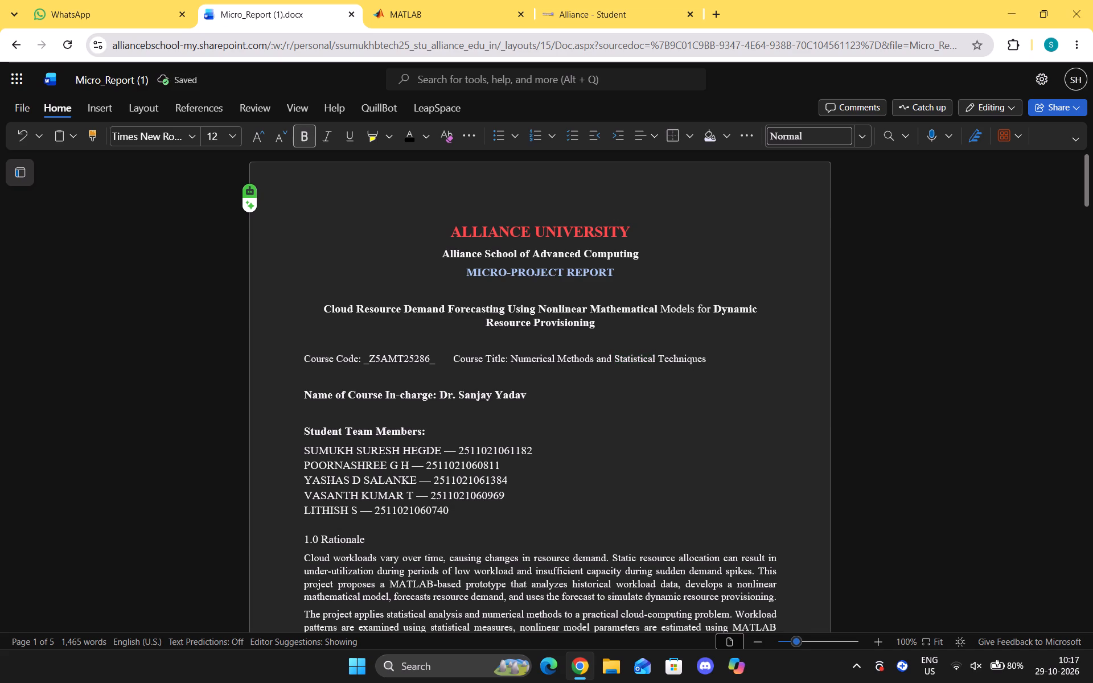
# Open the report's print preview and check the page layout through to the 10.0 References section.
pyautogui.click(23, 110)
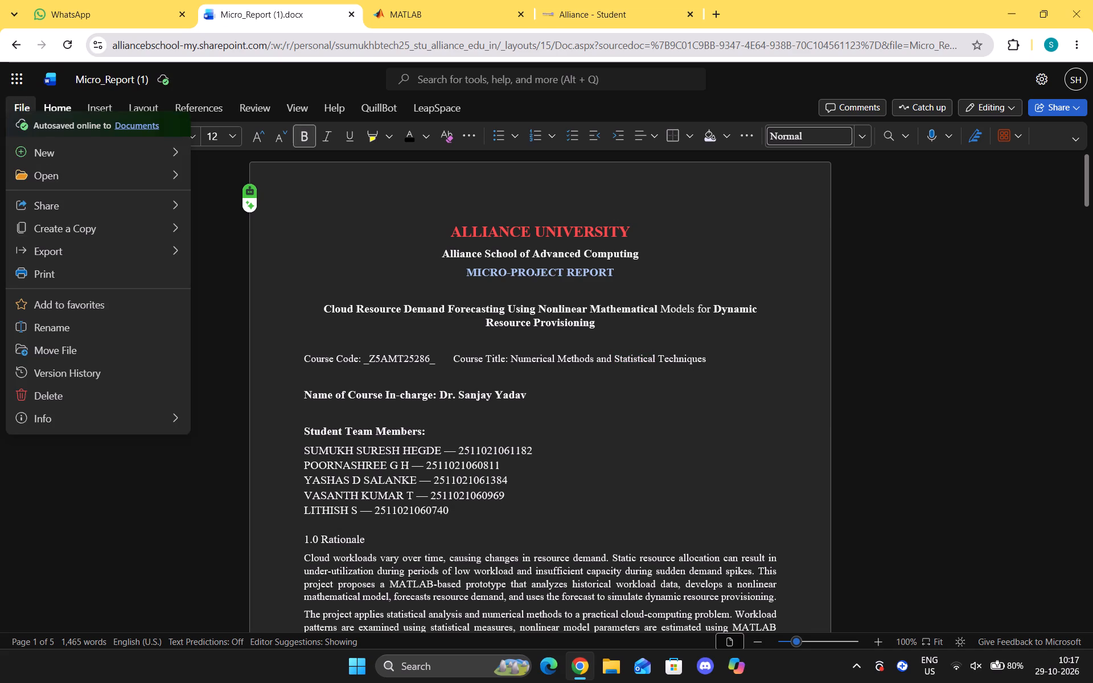
pyautogui.click(76, 275)
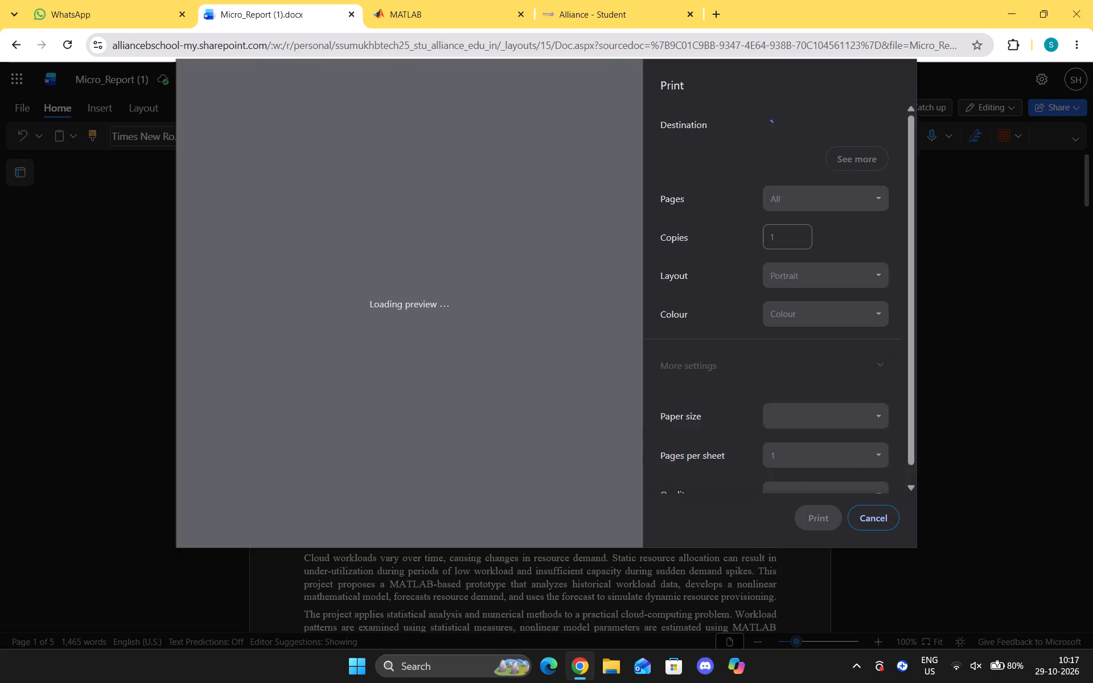
pyautogui.scroll(-2, 422, 262)
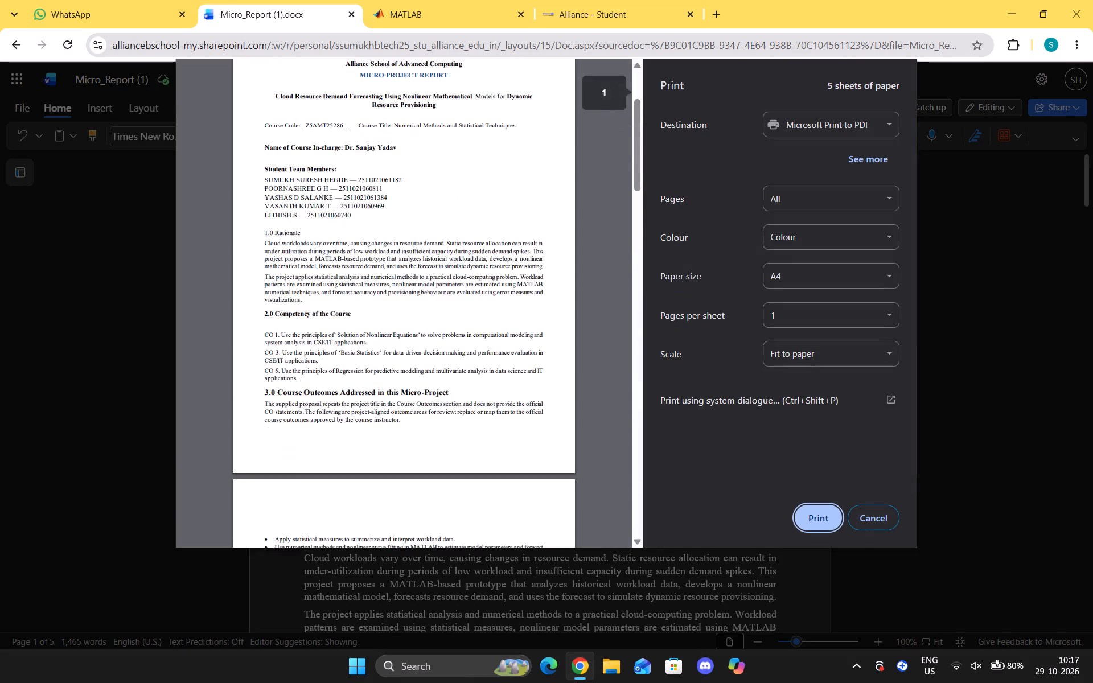
pyautogui.scroll(-11, 422, 262)
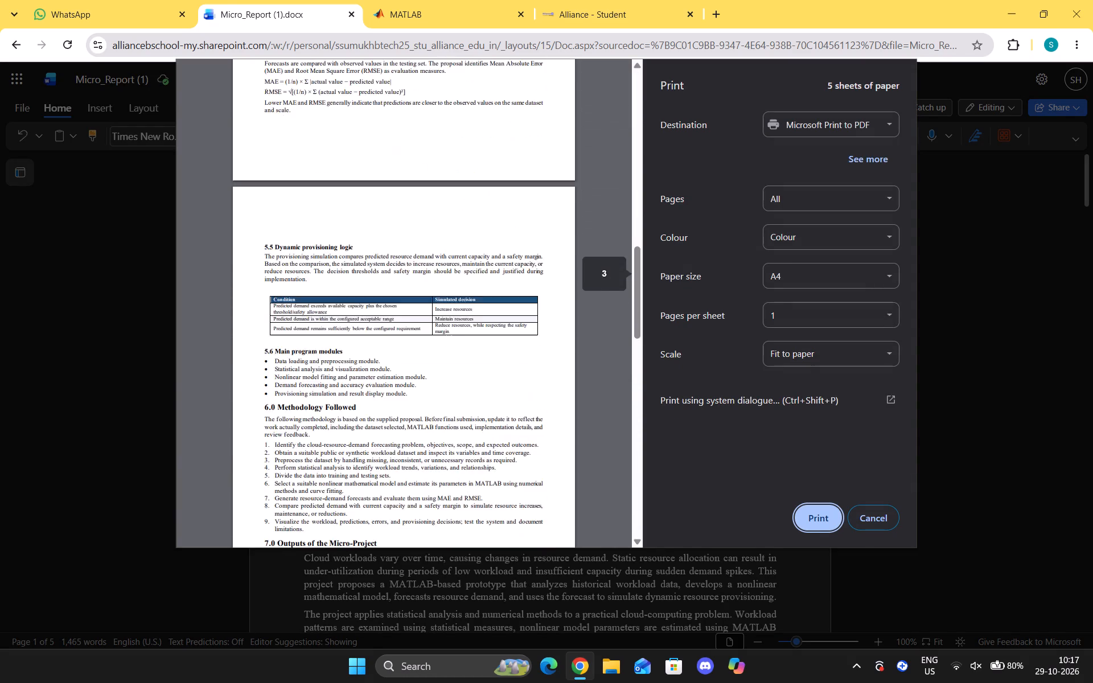
pyautogui.scroll(-8, 422, 262)
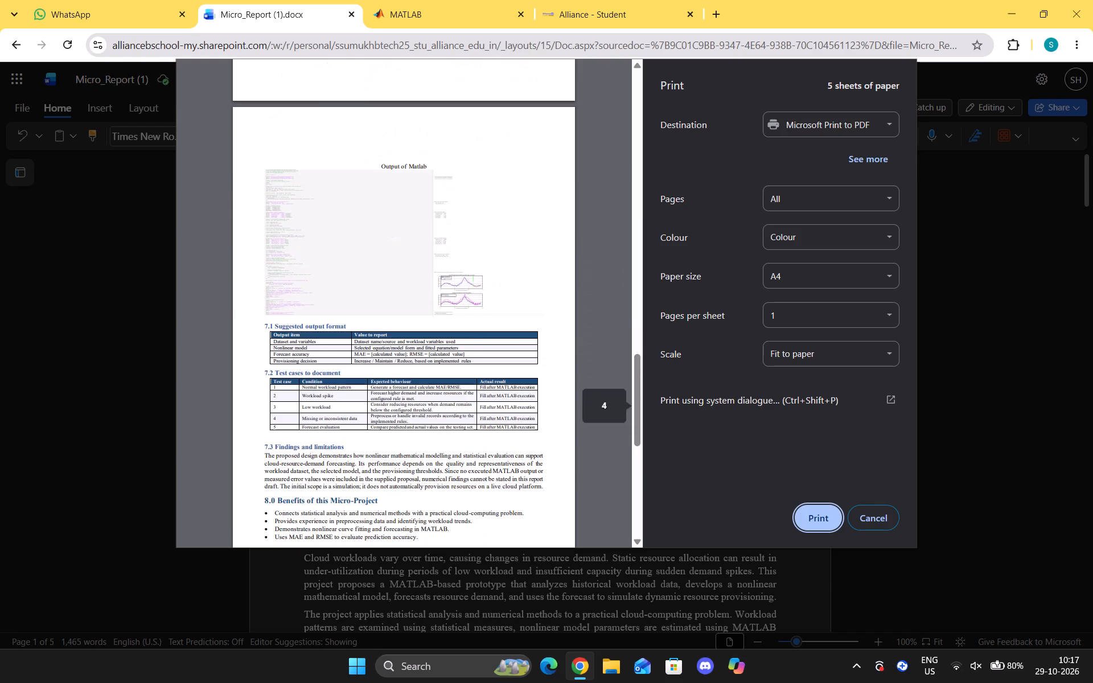
pyautogui.scroll(-7, 422, 262)
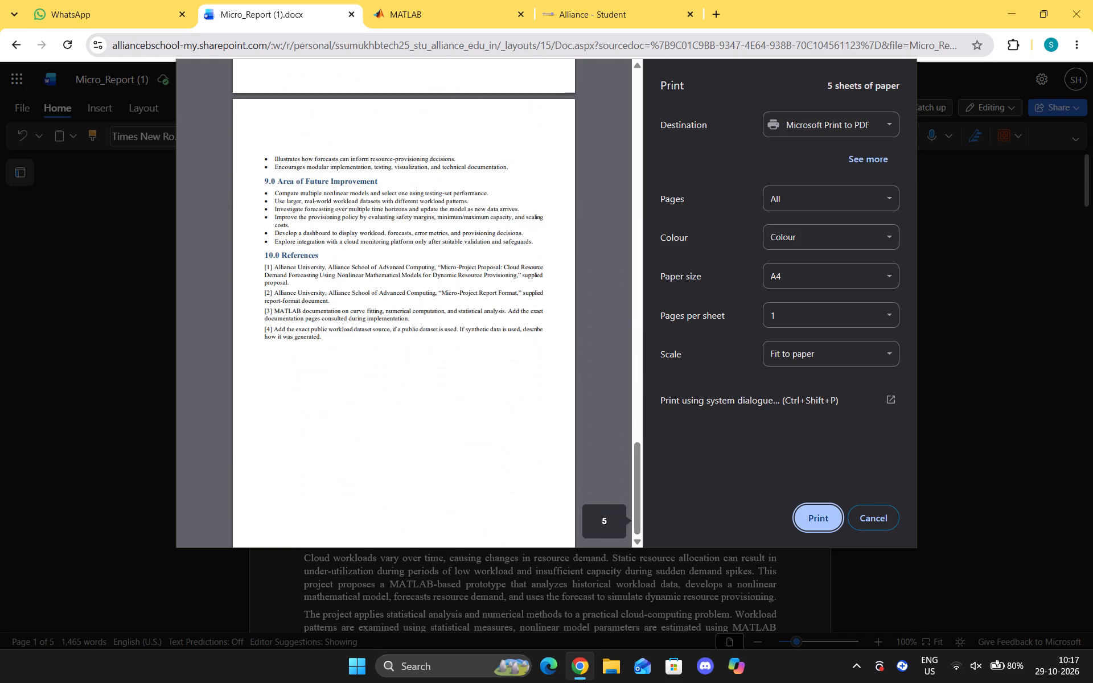
# Print the report with Microsoft Print to PDF and save it in Downloads as "maths rep".
pyautogui.click(833, 505)
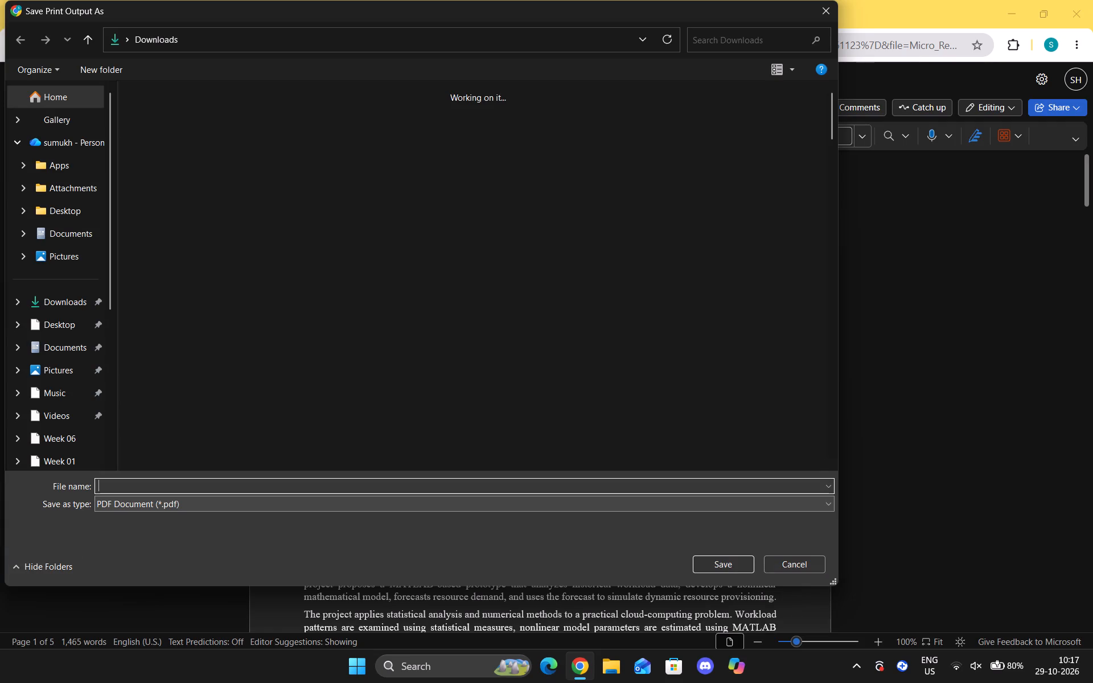
pyautogui.click(744, 559)
pyautogui.click(460, 488)
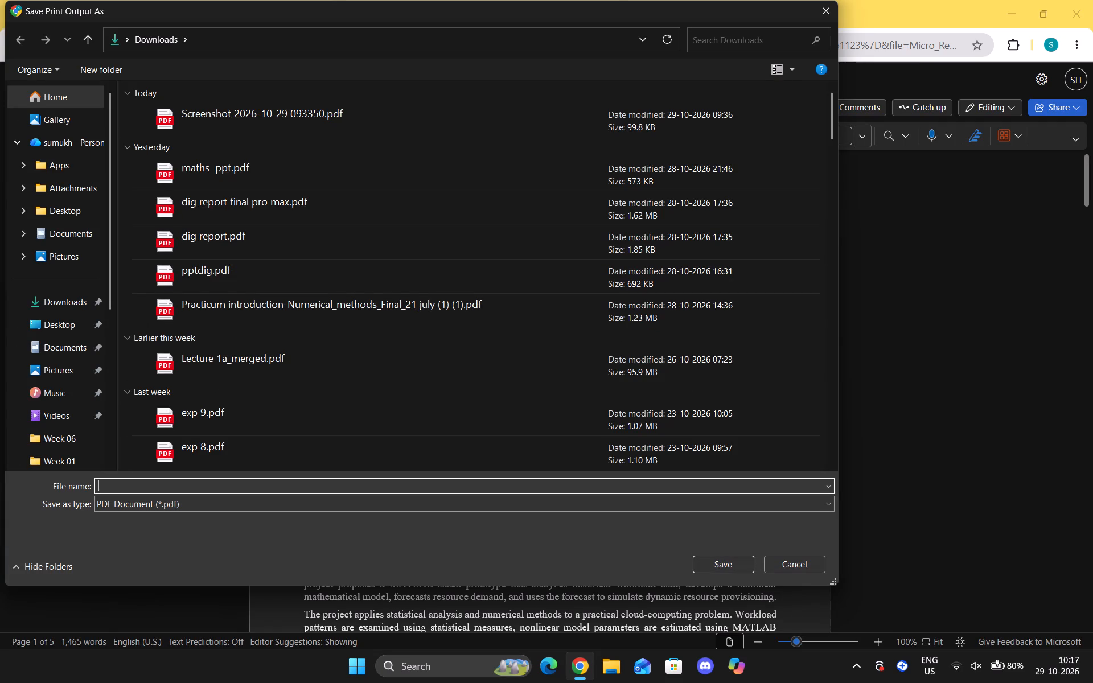
pyautogui.write('maths rep')
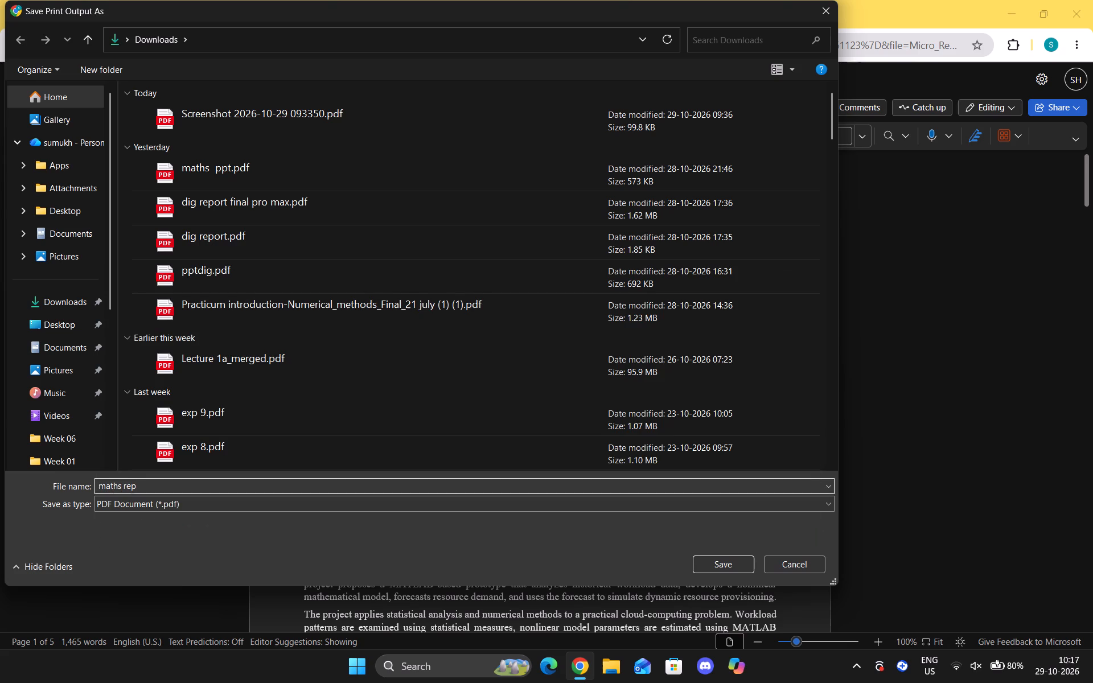
pyautogui.click(724, 559)
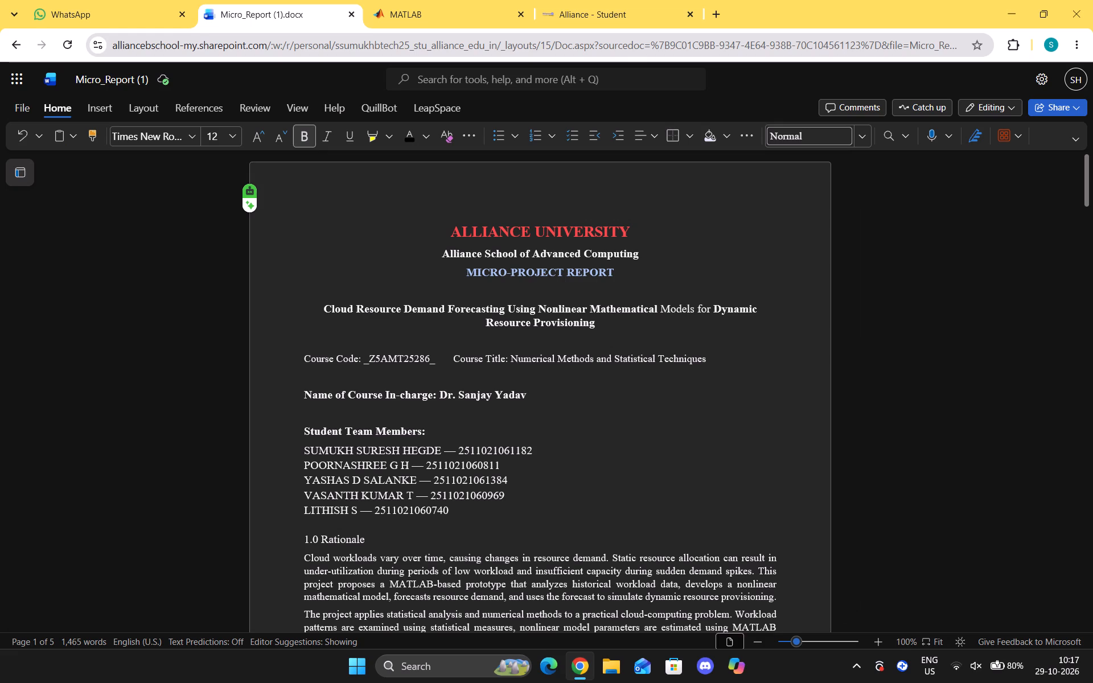
# Close the browser window containing the report and all its other tabs.
pyautogui.click(1092, 0)
pyautogui.tripleClick(1092, 0)
pyautogui.tripleClick(1092, 0)
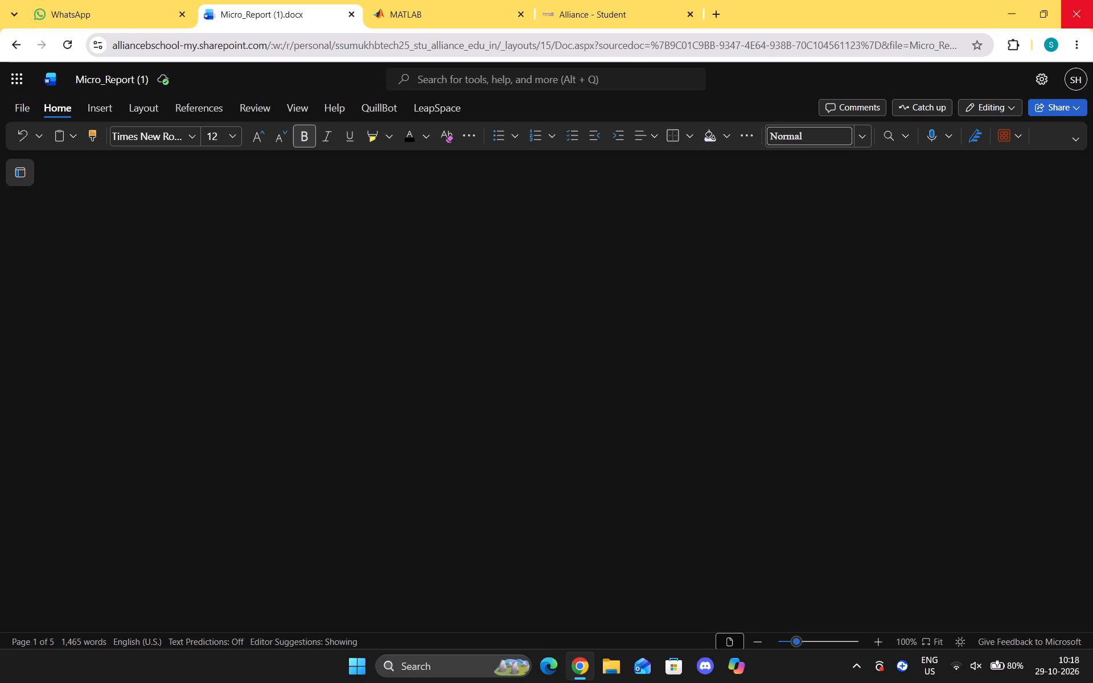
pyautogui.tripleClick(1092, 0)
pyautogui.doubleClick(1092, 0)
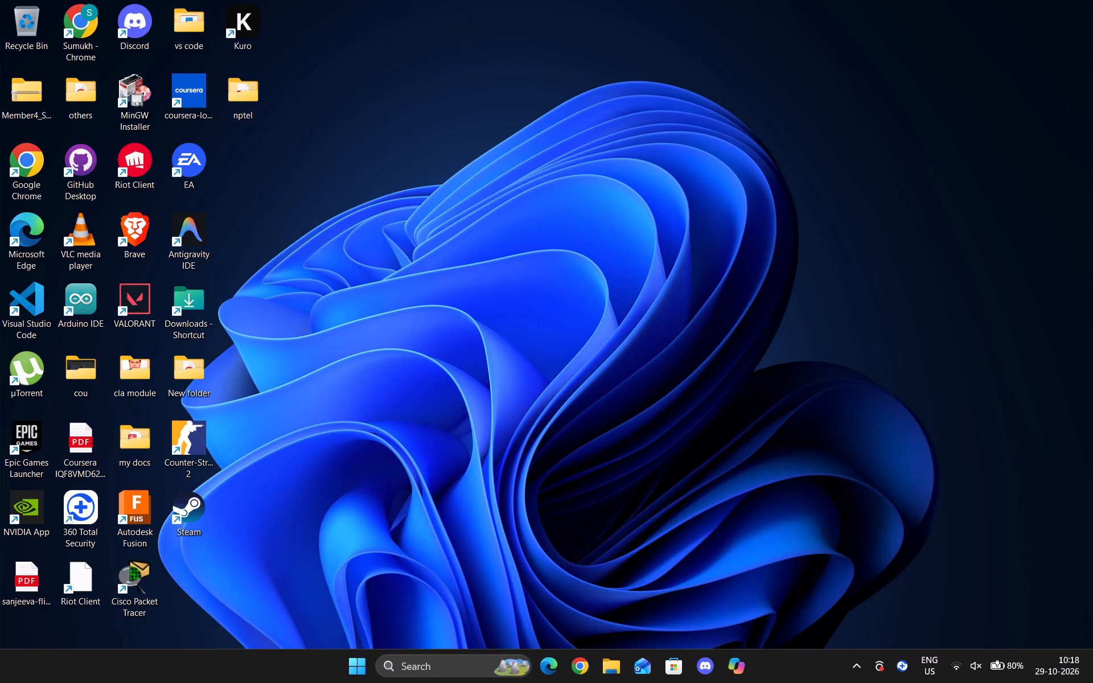
# Reopen Google Chrome with a new tab.
pyautogui.click(583, 660)
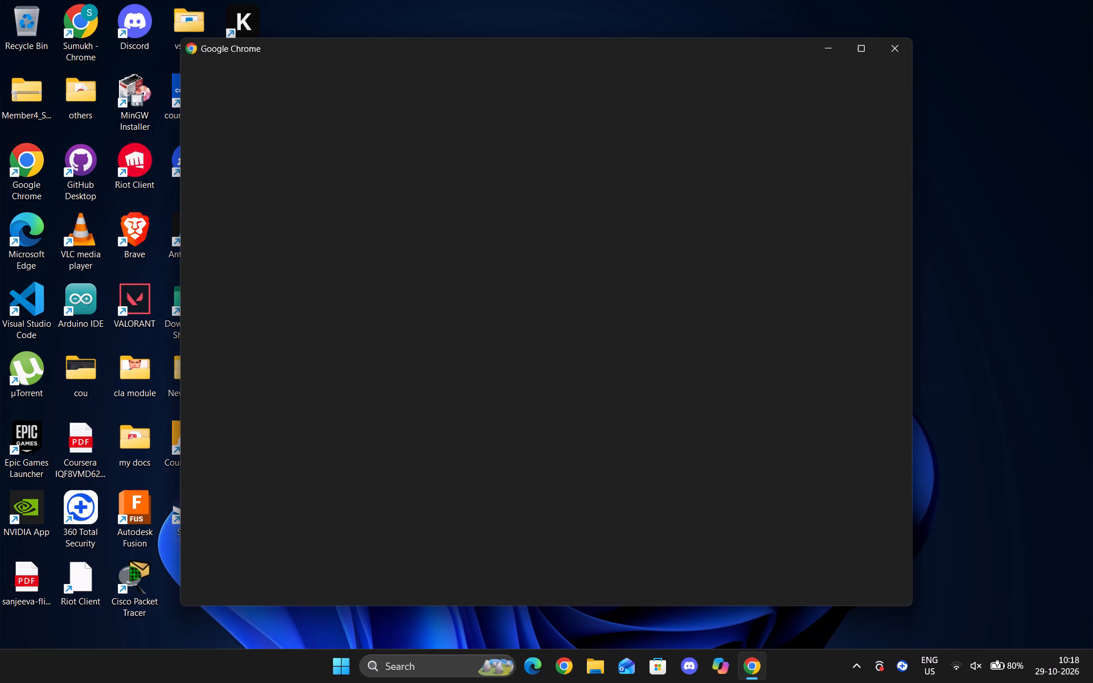
pyautogui.click(591, 419)
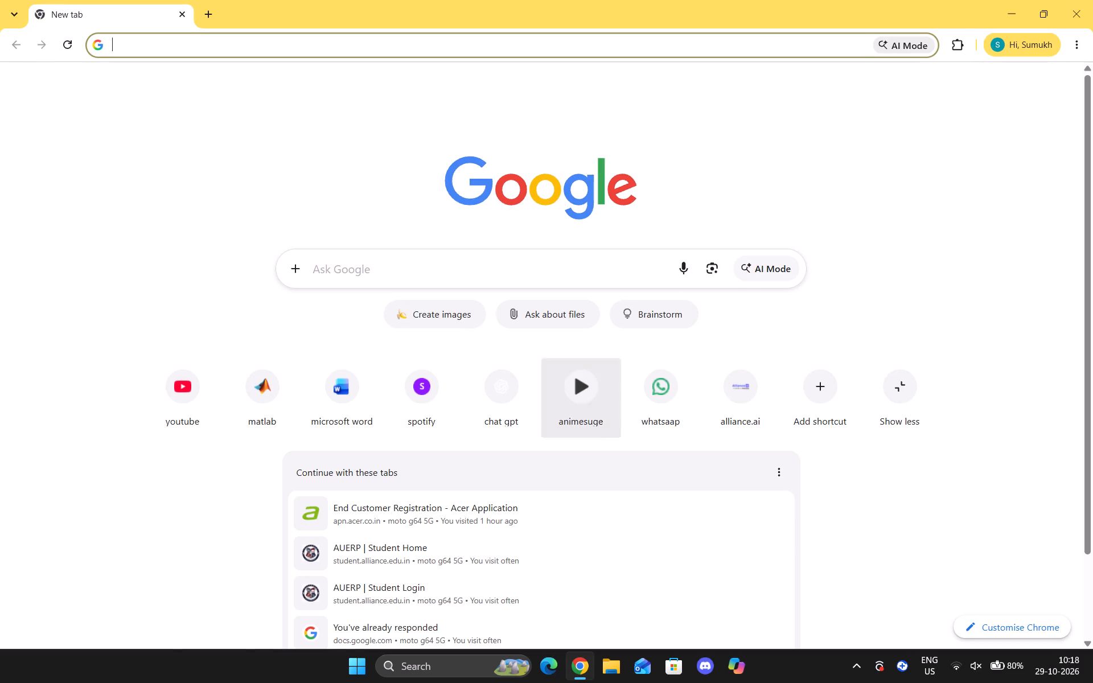